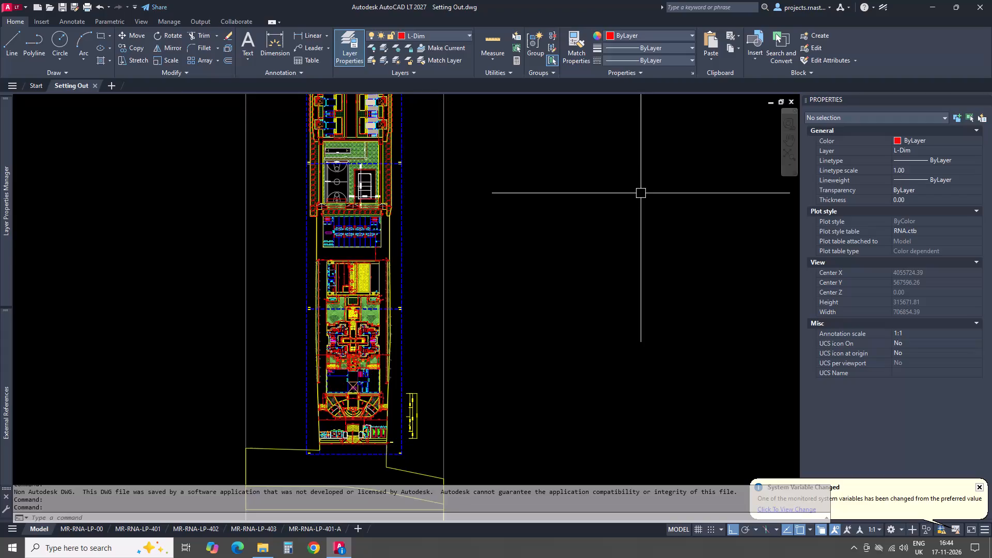
Review the model and the sheet layouts MR-RNA-LP-401, MR-RNA-LP-402, MR-RNA-LP-403 and MR-RNA-LP-401-A in the Setting Out drawing.
scroll(480, 296, down, 1)
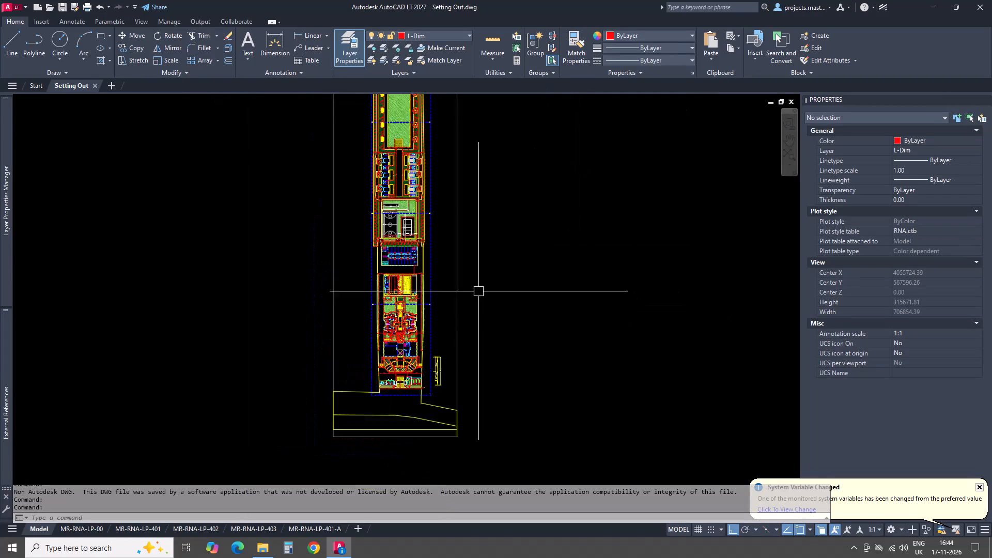
scroll(478, 291, down, 1)
scroll(420, 373, up, 3)
click(133, 532)
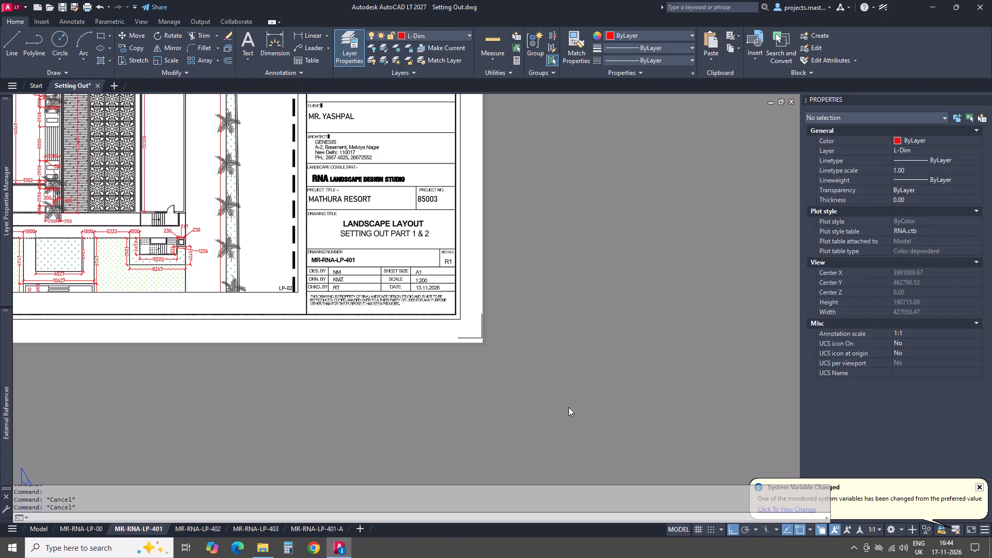
scroll(436, 314, down, 3)
middle_drag(351, 375, 564, 467)
scroll(374, 266, up, 1)
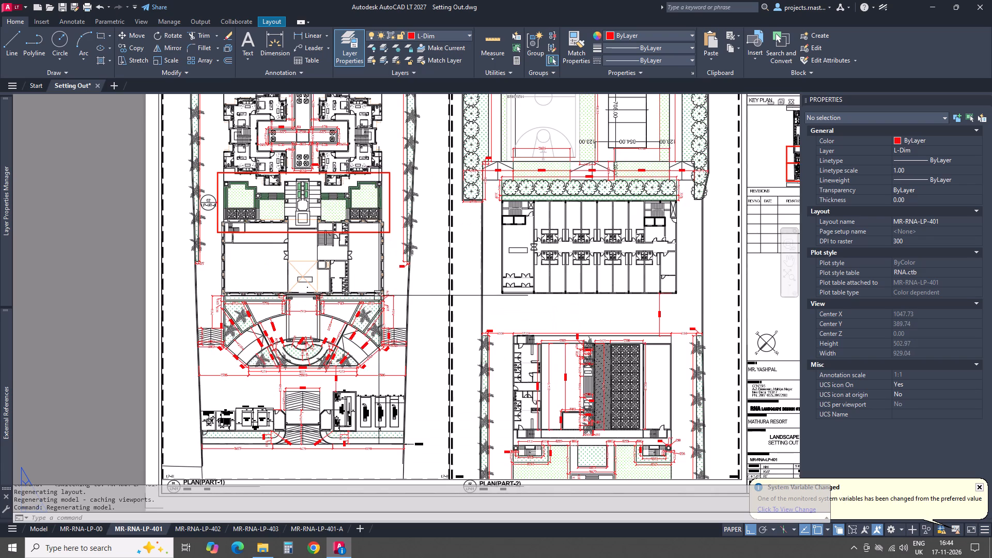
scroll(393, 291, down, 1)
scroll(245, 261, up, 3)
scroll(290, 275, down, 3)
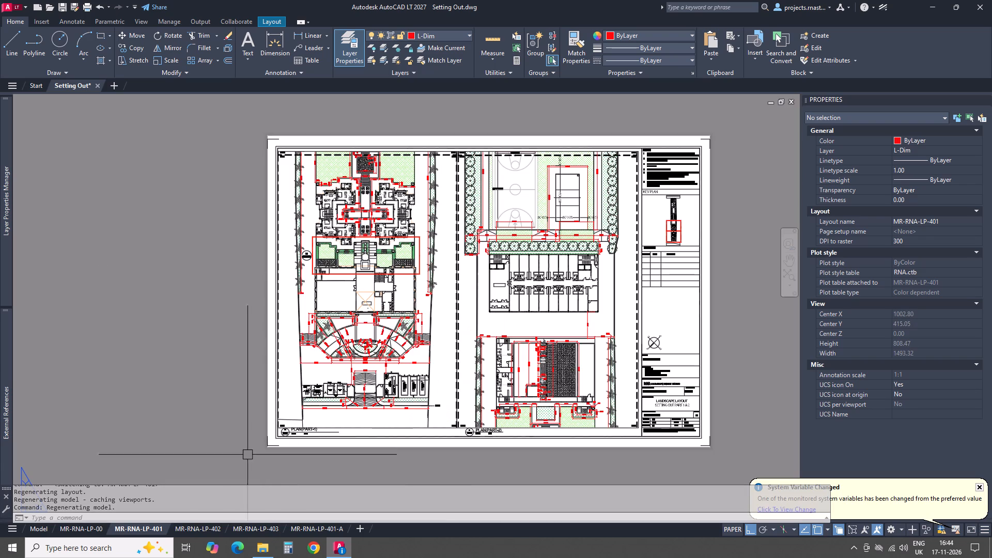
click(188, 529)
scroll(178, 304, up, 1)
scroll(262, 450, down, 2)
click(257, 524)
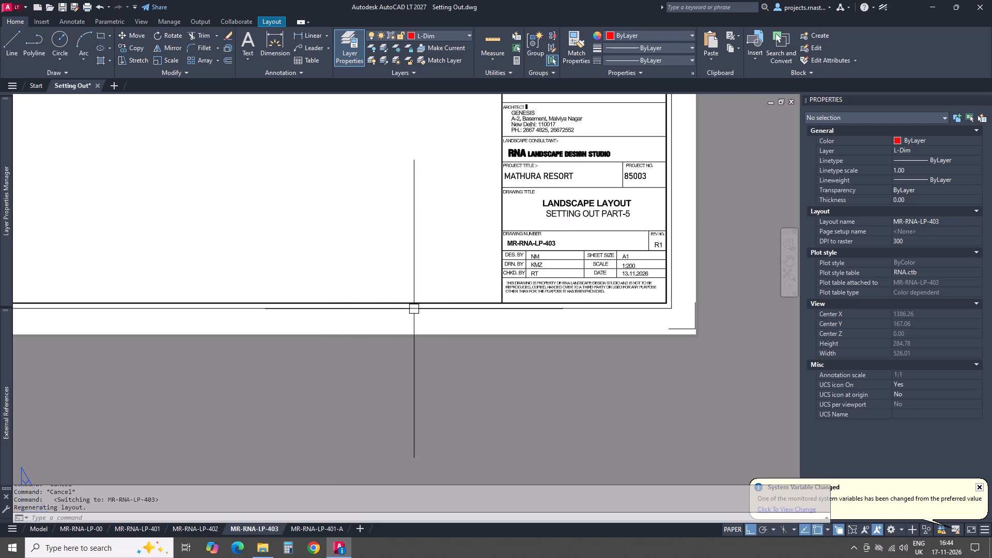
scroll(415, 309, down, 3)
scroll(255, 154, up, 2)
scroll(363, 354, down, 2)
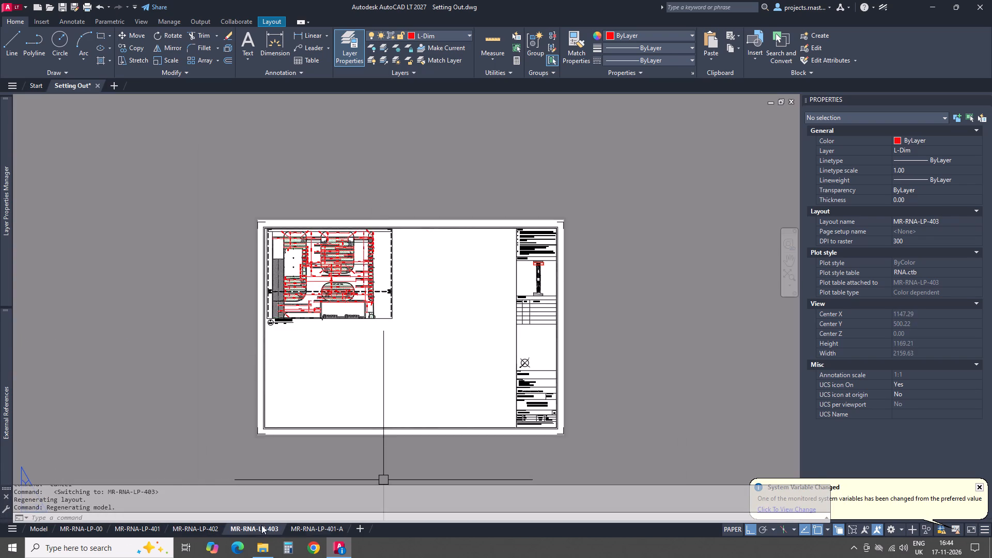
click(322, 529)
scroll(441, 284, up, 2)
scroll(432, 304, down, 1)
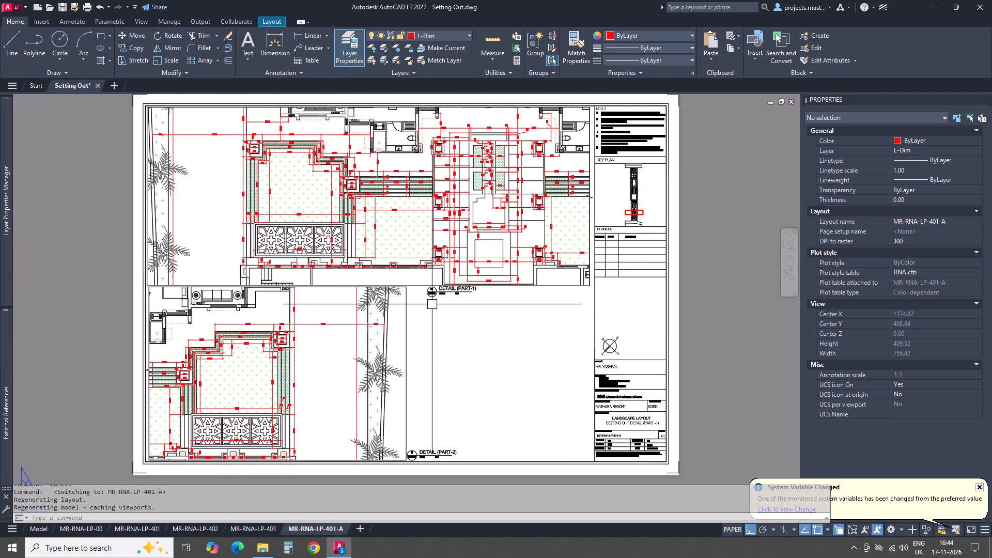
scroll(432, 304, down, 1)
scroll(590, 394, up, 3)
scroll(587, 395, down, 4)
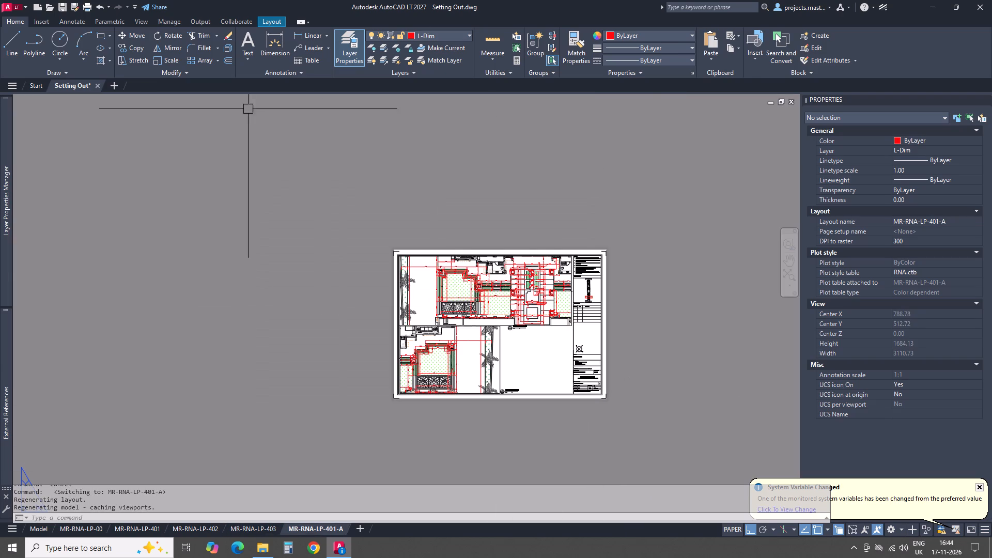
Close AutoCAD LT, saving the changes to Setting Out.dwg.
click(991, 2)
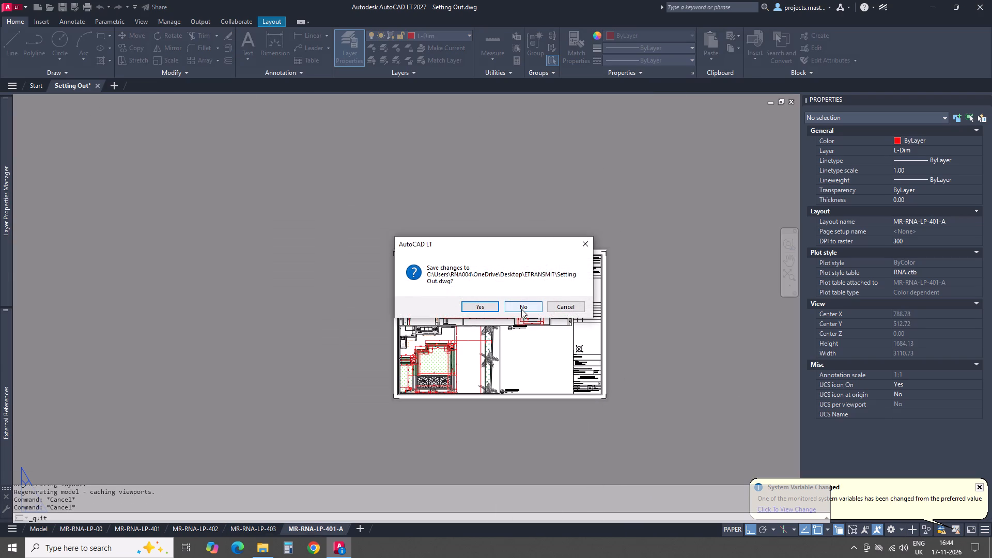
click(492, 310)
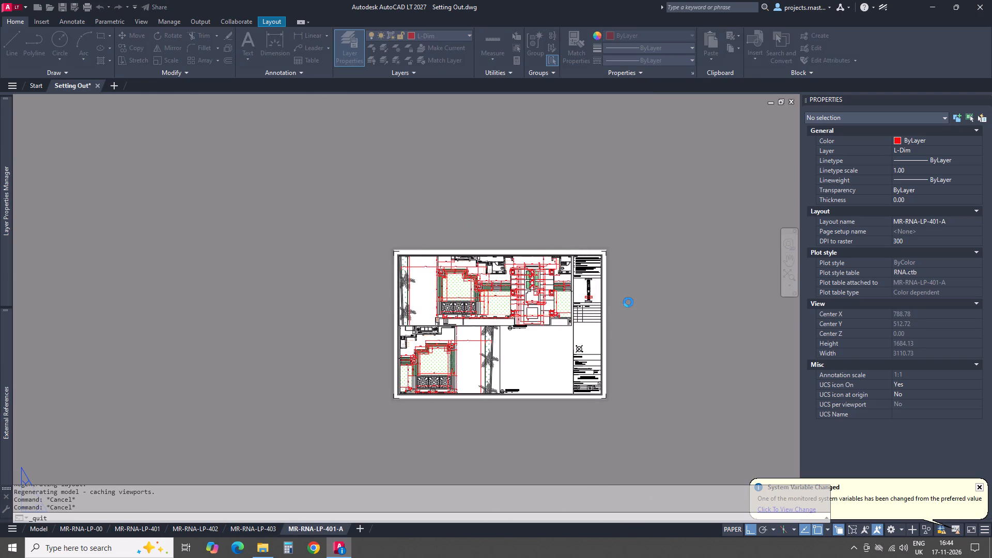
Delete Setting Out.txt and Setting Out.bak from the ETRANSMIT folder and close its window.
click(714, 293)
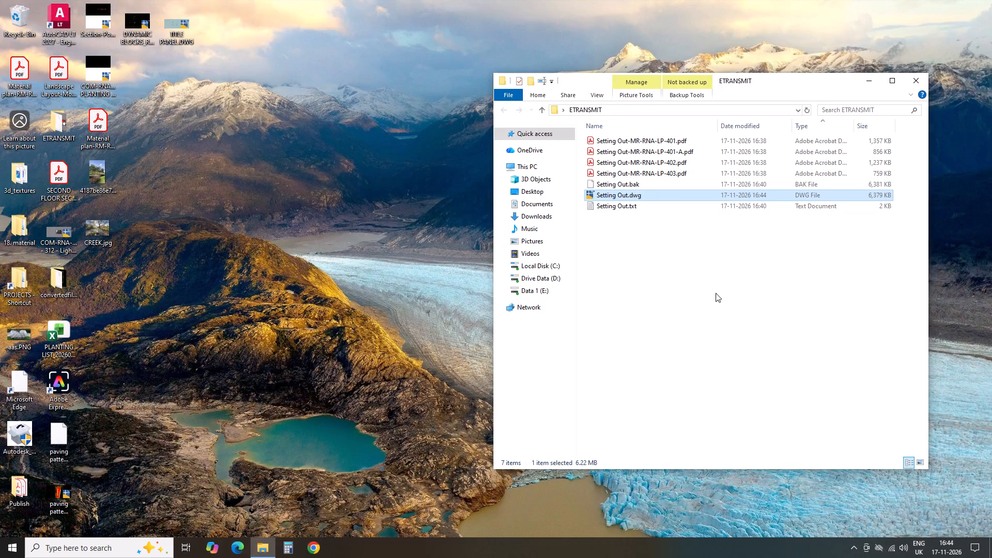
click(656, 206)
key(Delete)
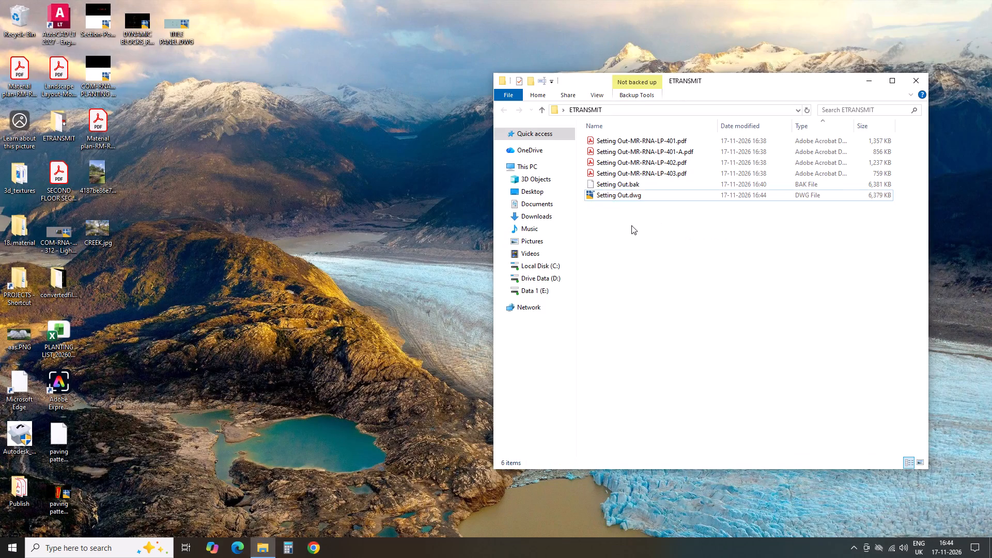
click(627, 188)
key(Delete)
click(783, 261)
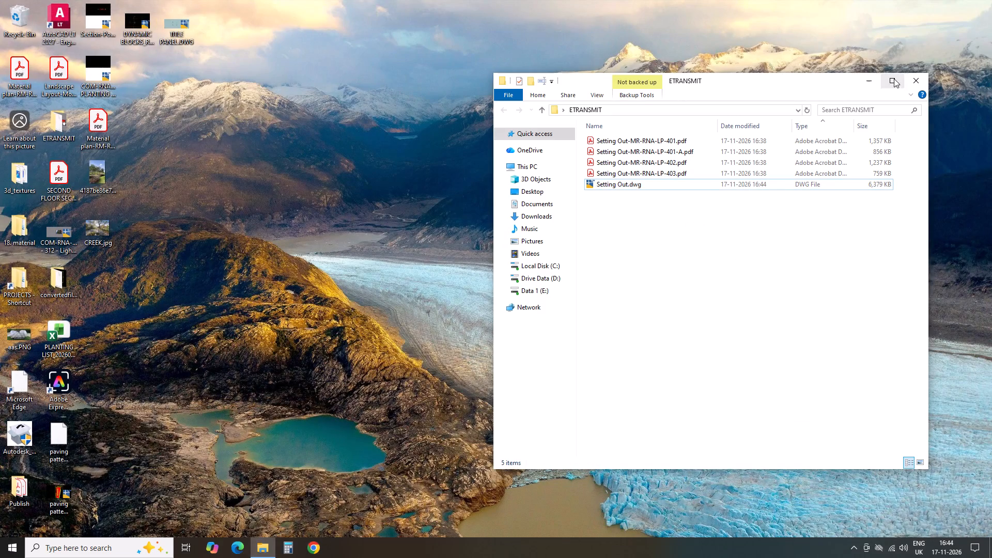
click(910, 79)
right_click(569, 74)
click(589, 107)
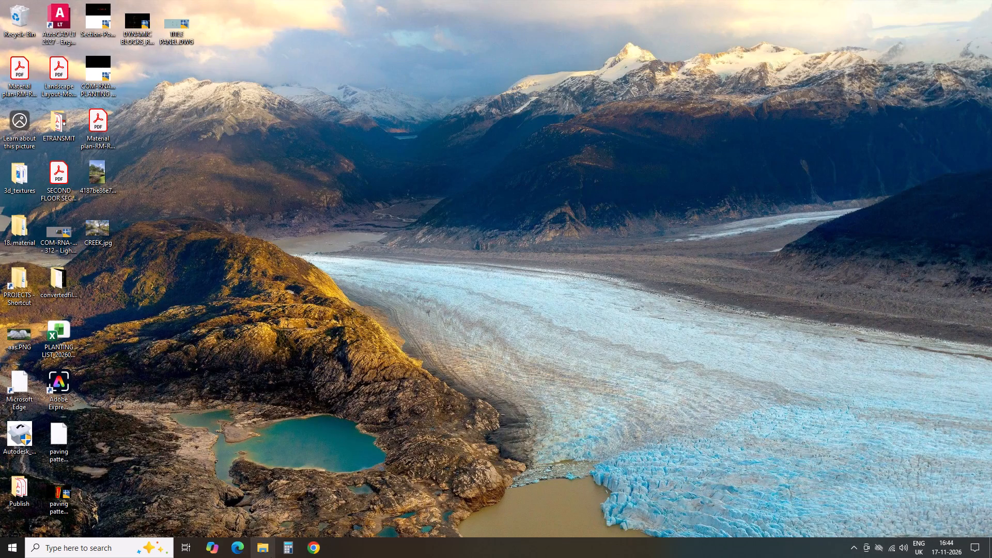
Browse through the PROJECTS shortcut to 85000_Genesis, Delhi > 85003_Mathura Resort and examine its contents and its Working folder.
click(253, 549)
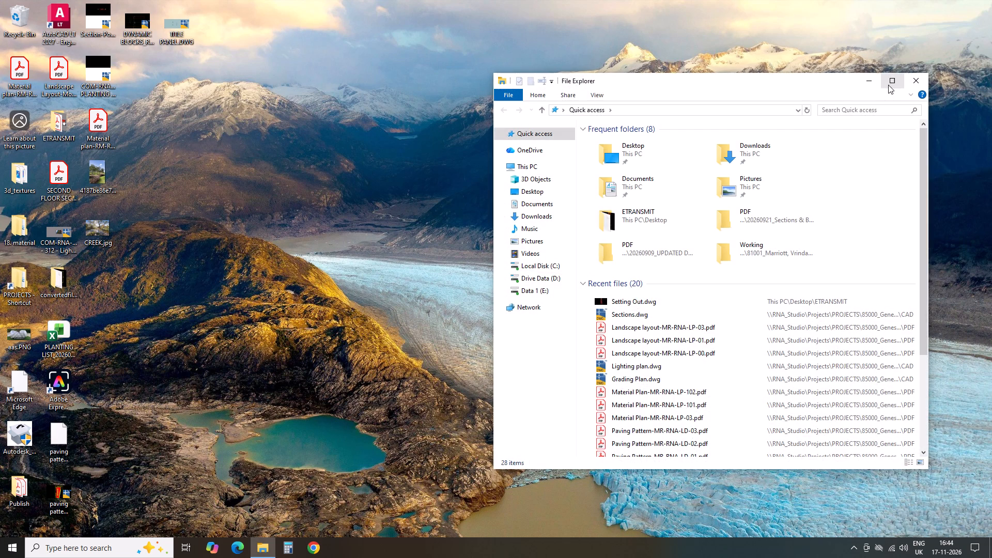
click(887, 85)
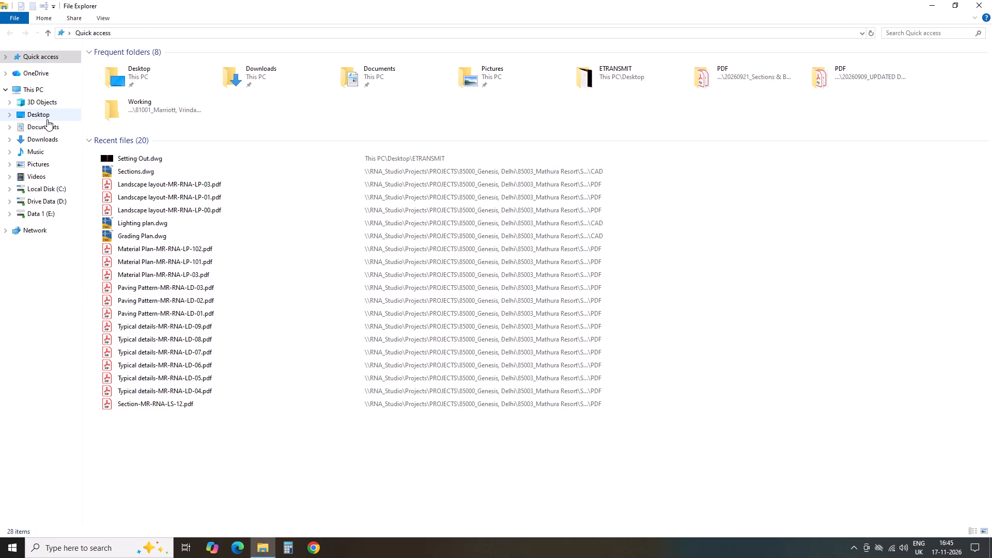
click(47, 119)
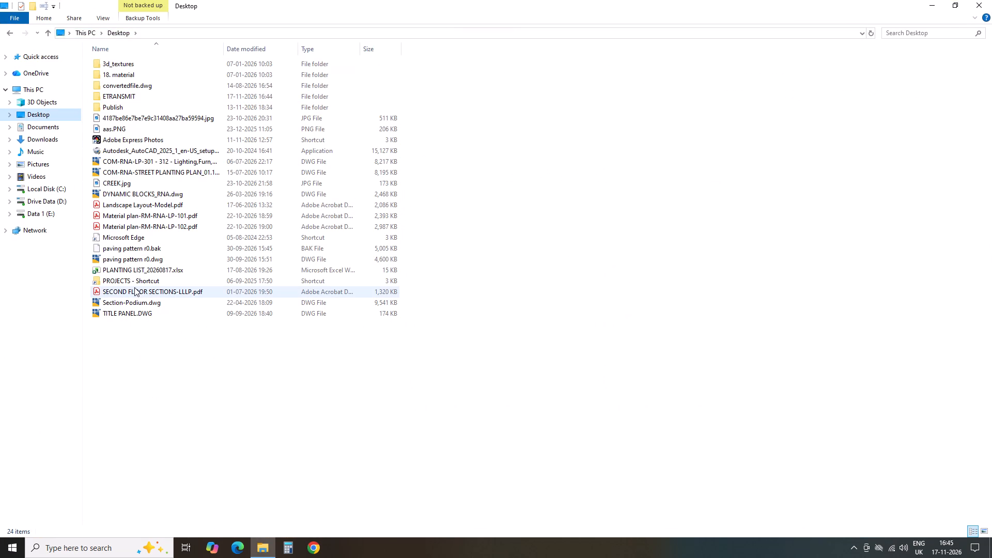
double_click(134, 285)
scroll(150, 423, down, 2)
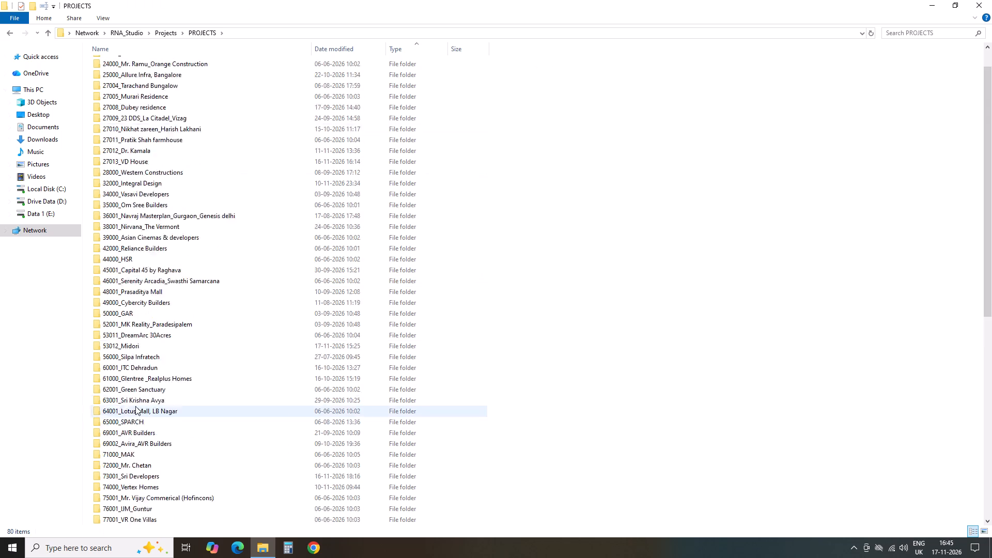
scroll(135, 406, down, 10)
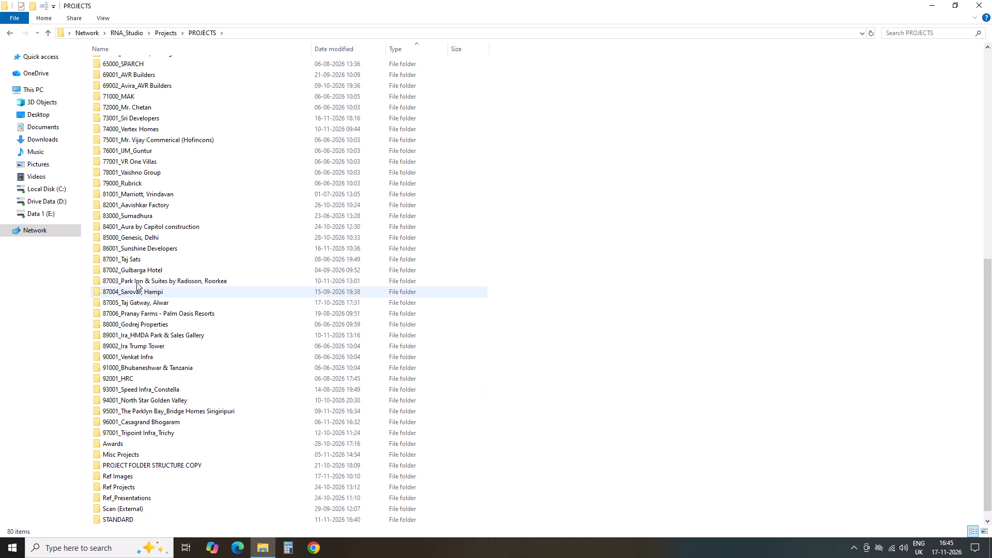
double_click(148, 235)
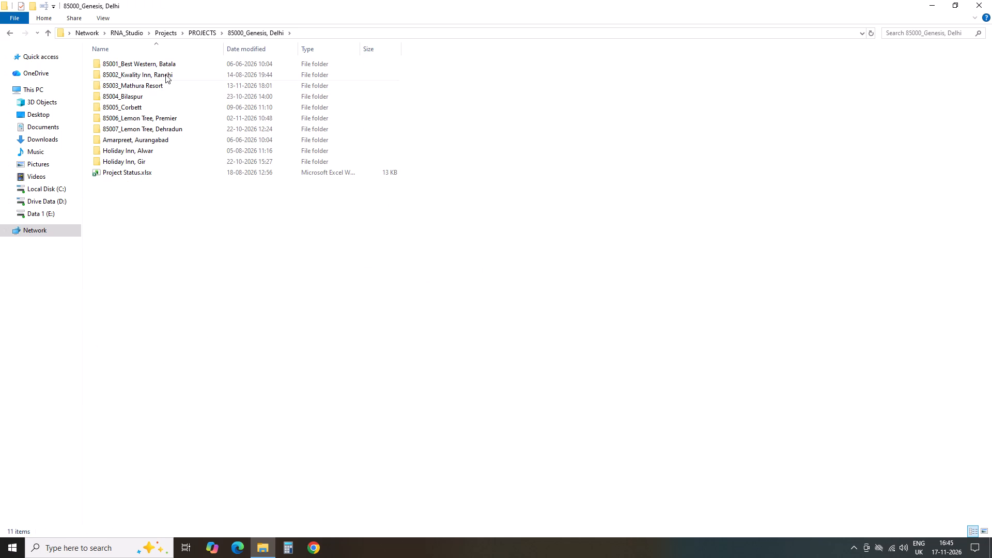
double_click(159, 81)
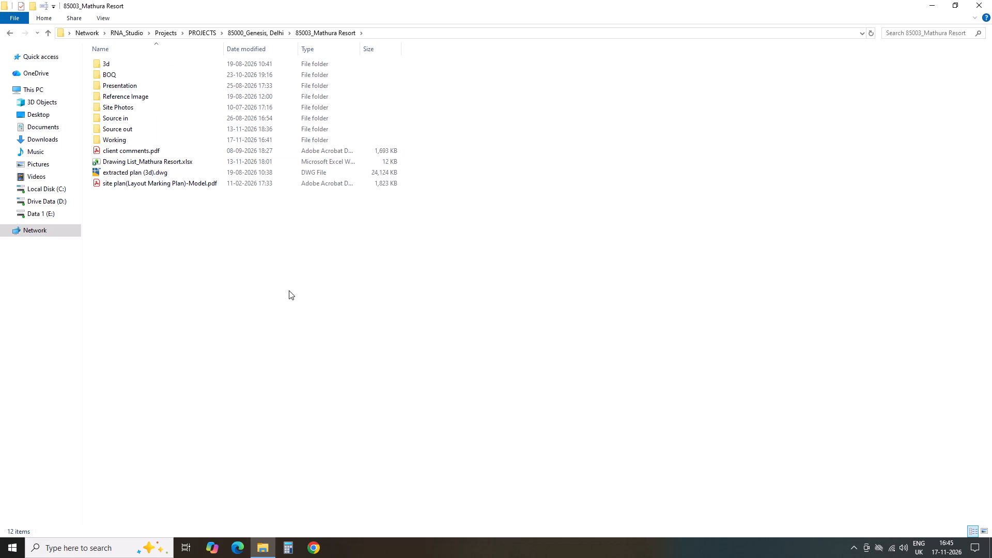
click(292, 286)
double_click(144, 134)
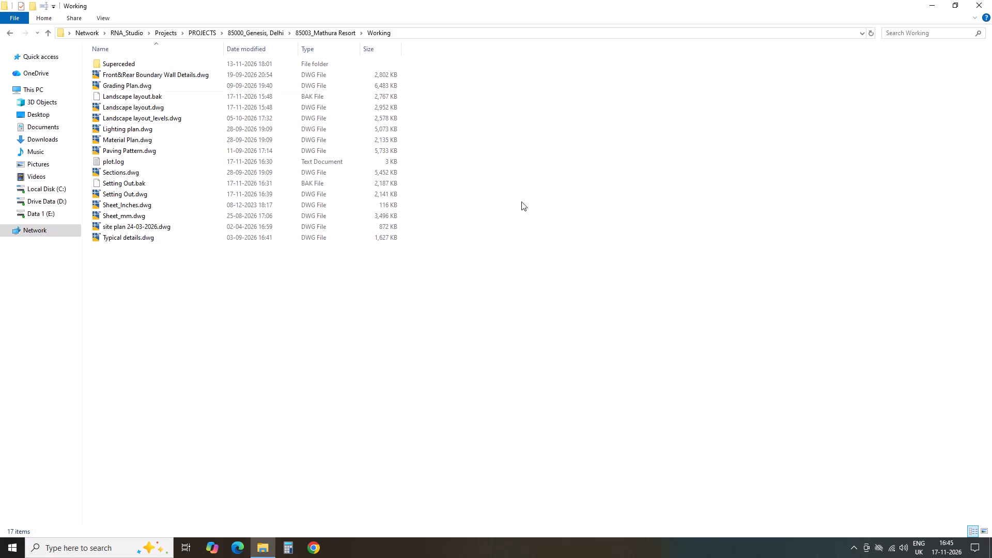
click(529, 235)
click(45, 32)
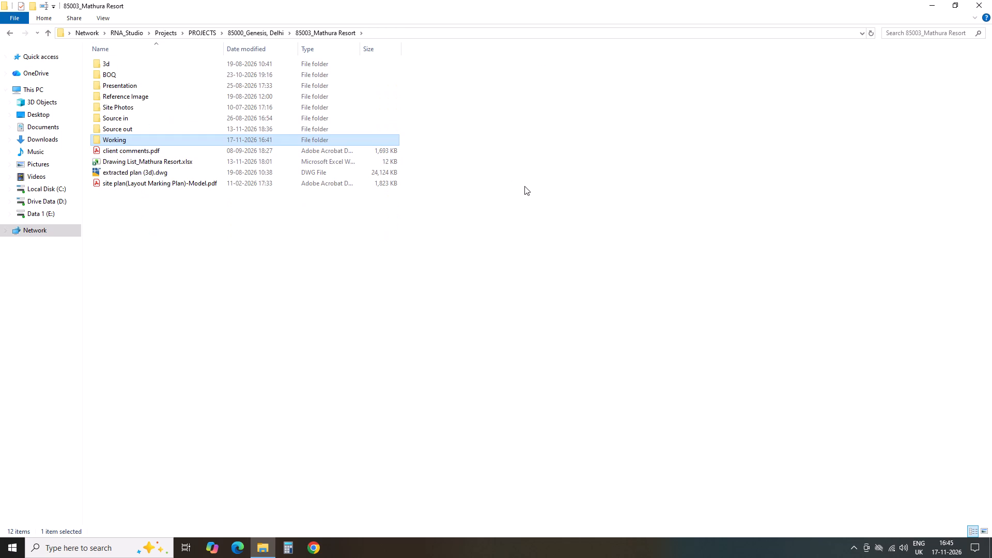
click(524, 186)
Open the Transmittal folder of 88002_Godrej Coimbatore under 88000_Godrej Properties.
click(49, 35)
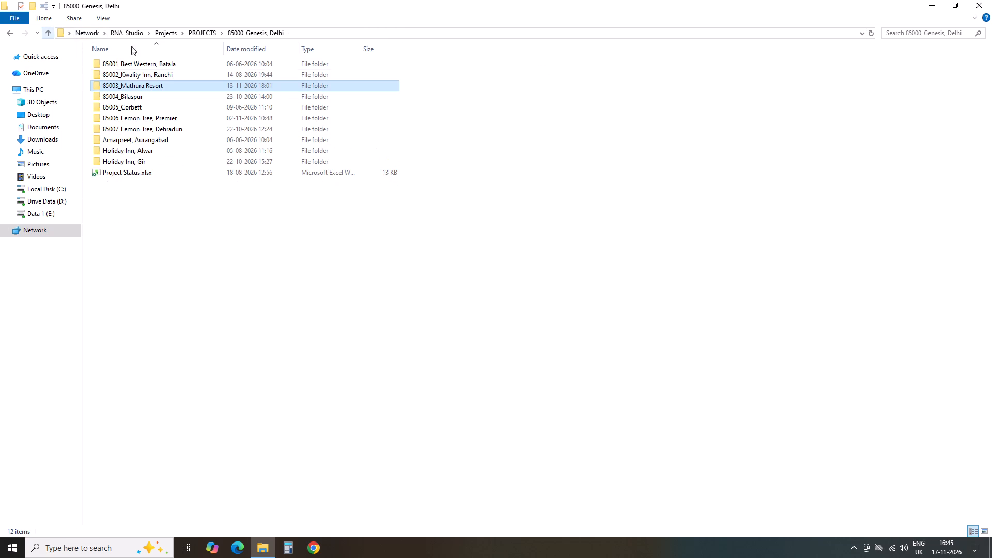
click(51, 37)
scroll(240, 378, down, 2)
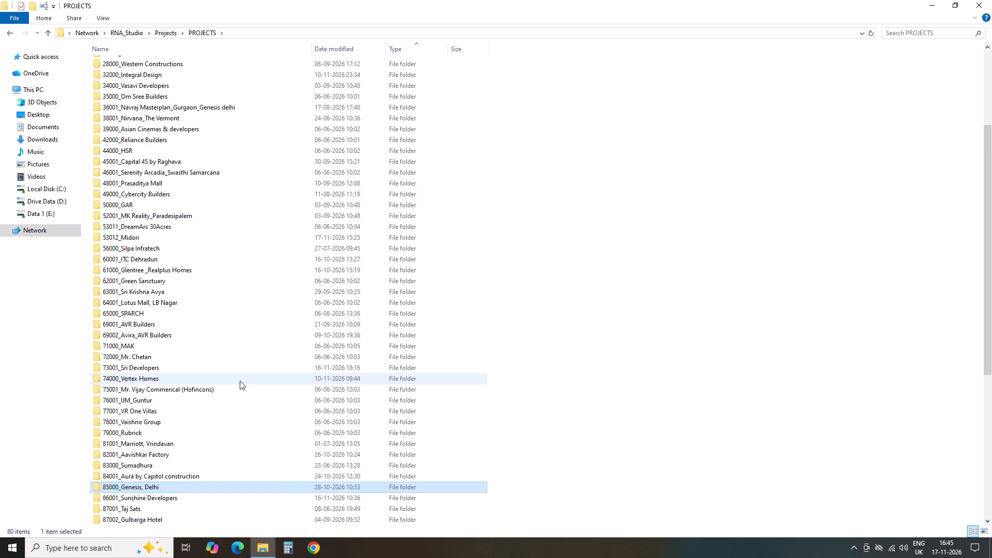
scroll(240, 381, down, 2)
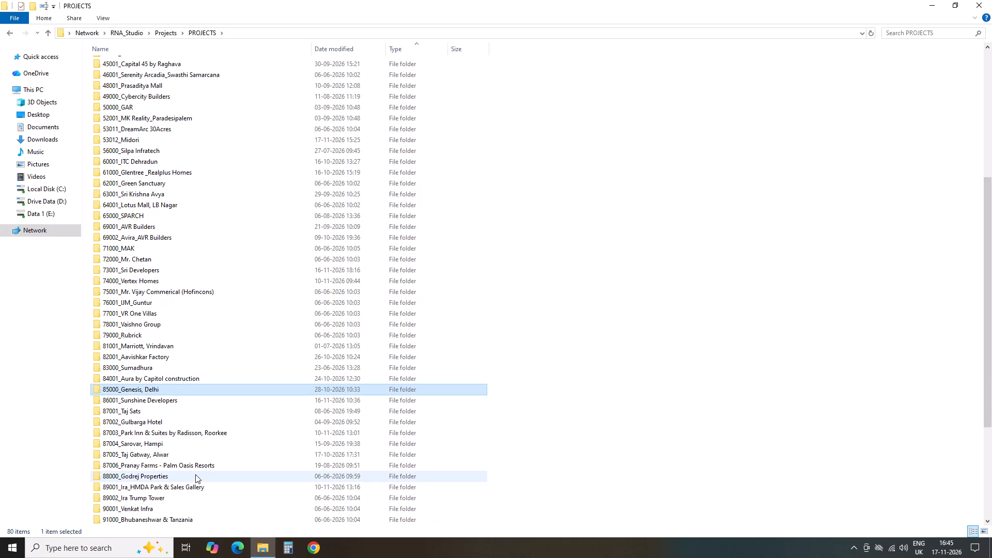
double_click(195, 474)
double_click(143, 75)
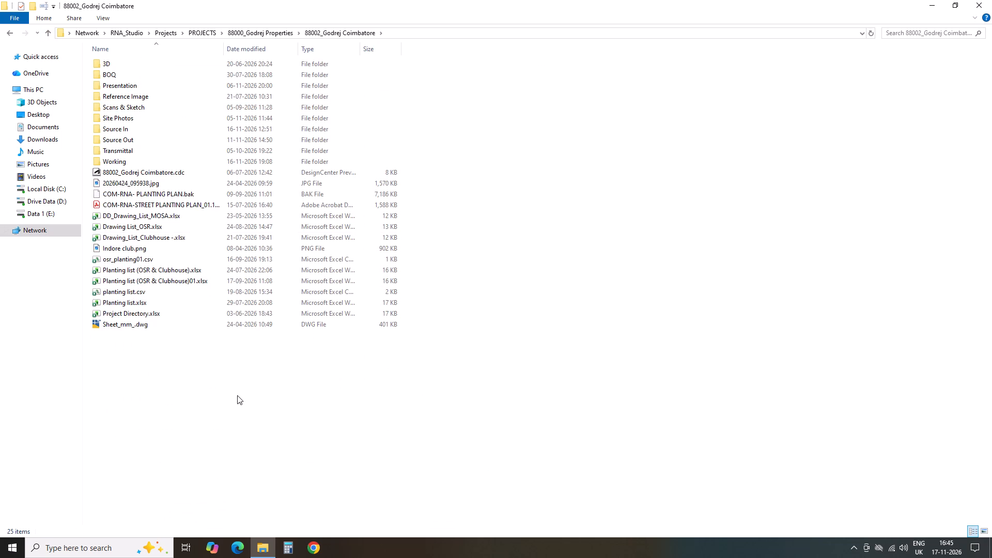
click(250, 410)
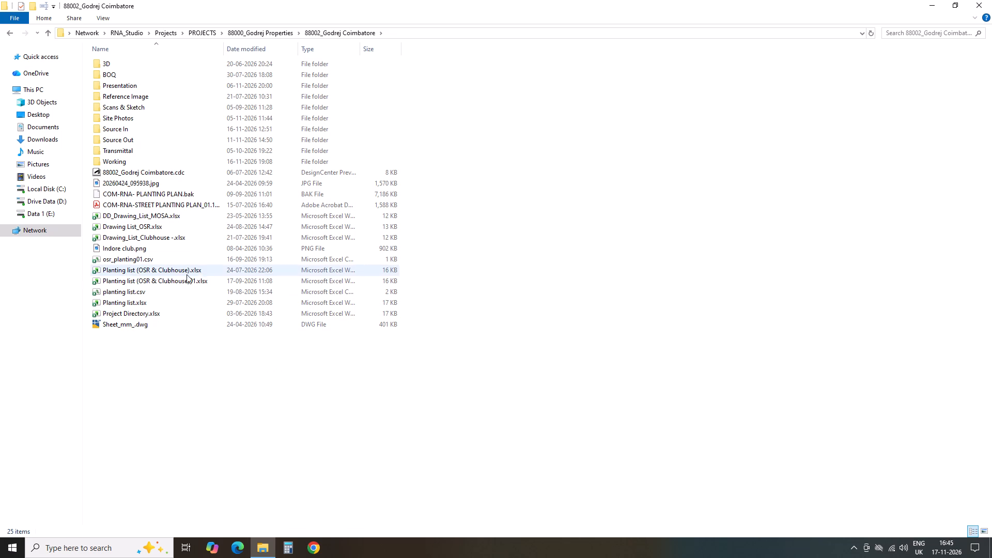
double_click(148, 151)
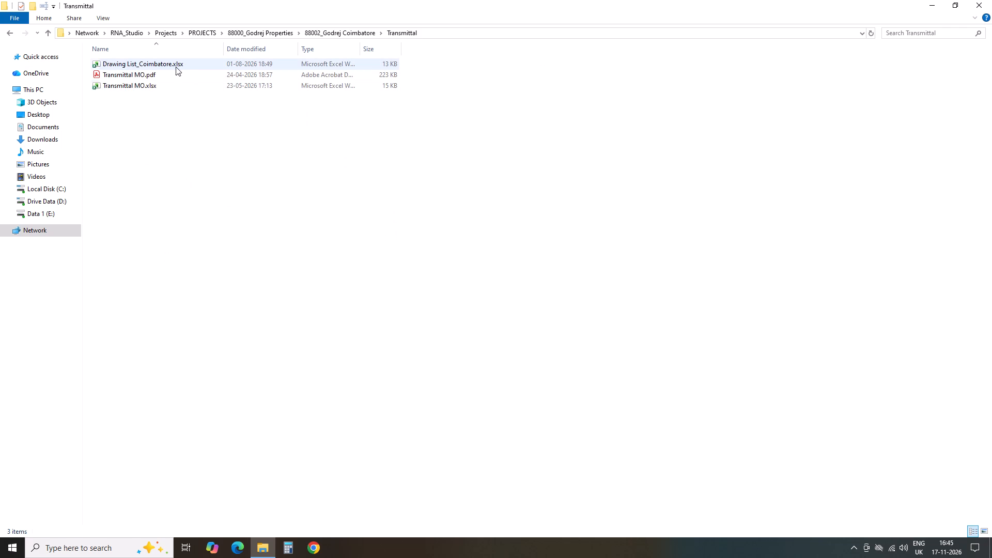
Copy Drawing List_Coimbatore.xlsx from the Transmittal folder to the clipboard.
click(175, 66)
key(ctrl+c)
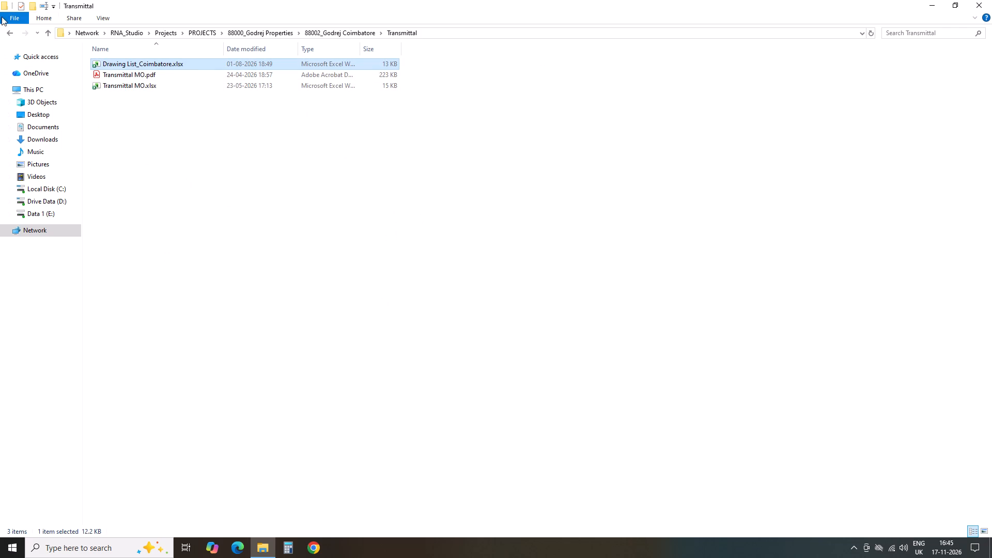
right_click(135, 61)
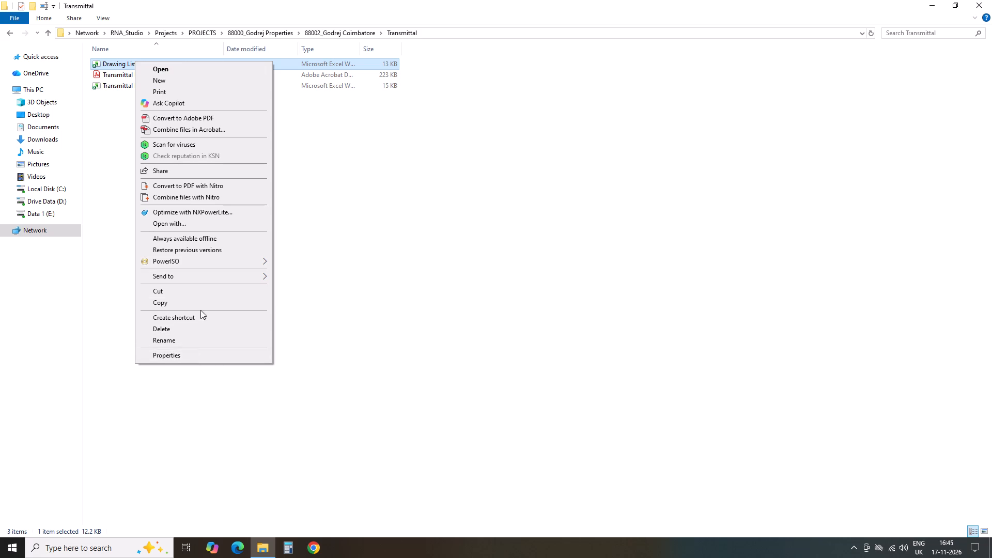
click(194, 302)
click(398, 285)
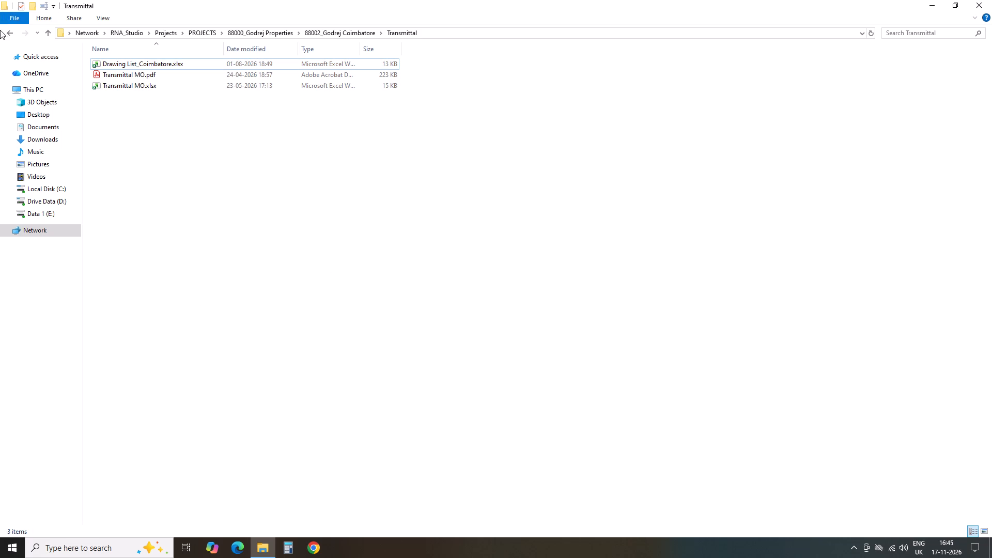
Copy Transmittal MO.xlsx from the Transmittal folder into 85000_Genesis, Delhi > 85003_Mathura Resort.
click(142, 84)
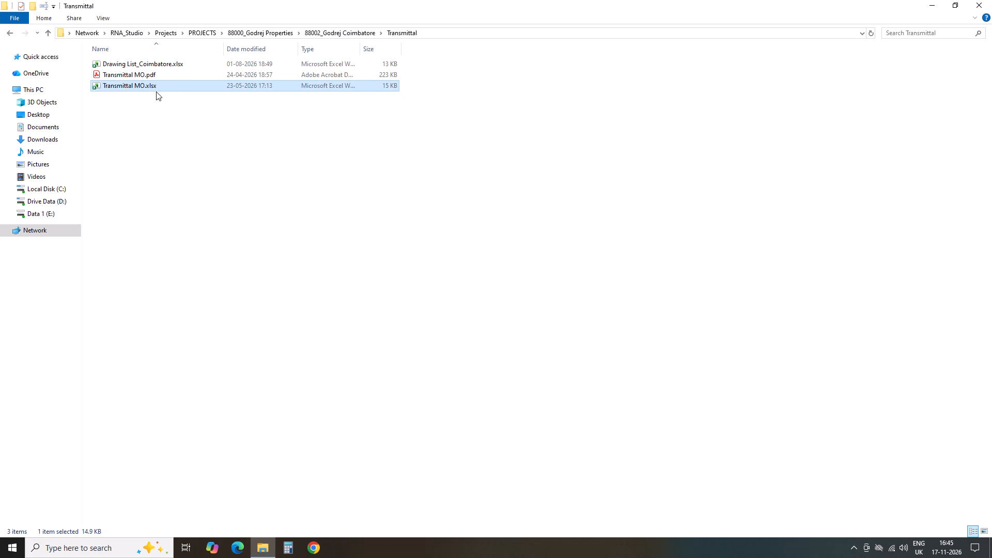
right_click(156, 91)
click(120, 133)
click(127, 83)
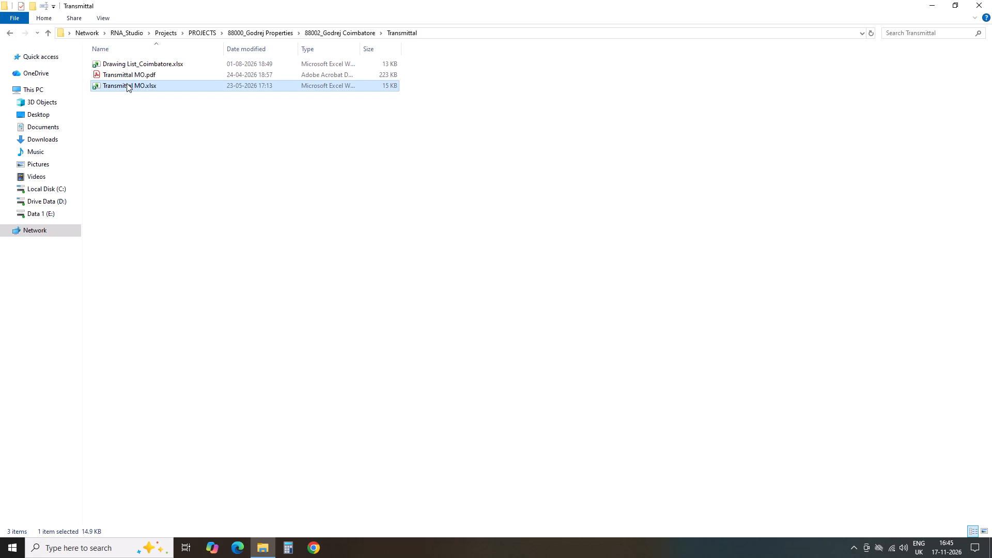
right_click(127, 83)
click(160, 327)
double_click(10, 38)
click(10, 38)
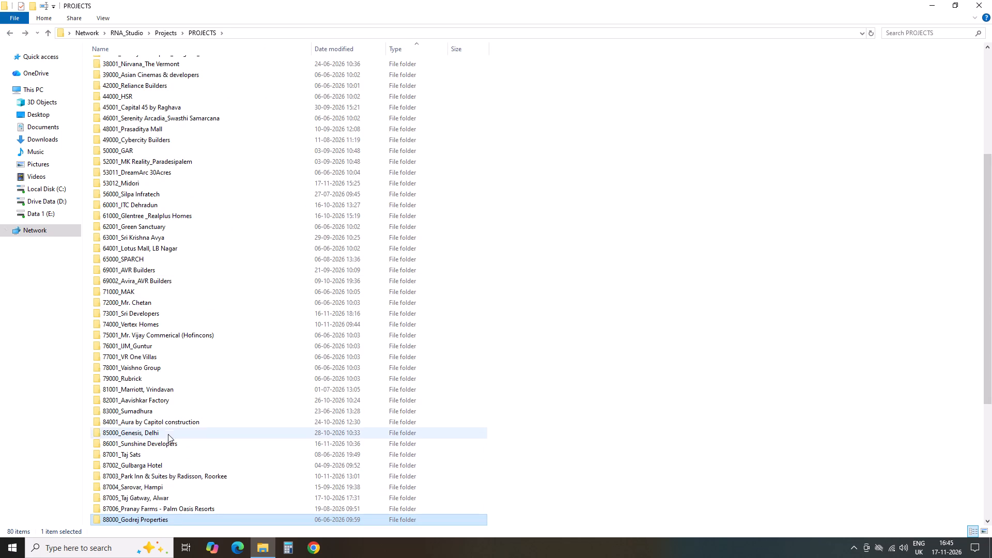
double_click(168, 428)
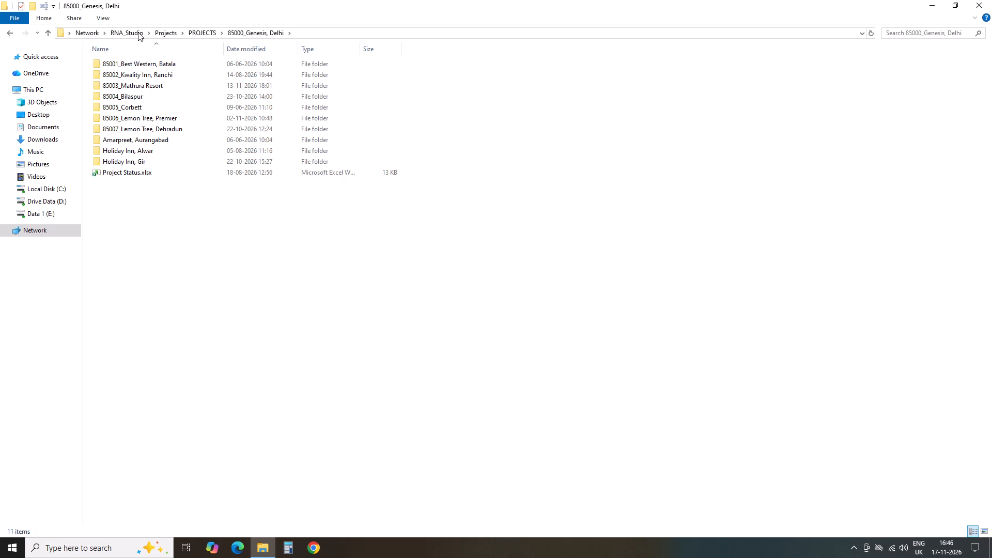
double_click(138, 83)
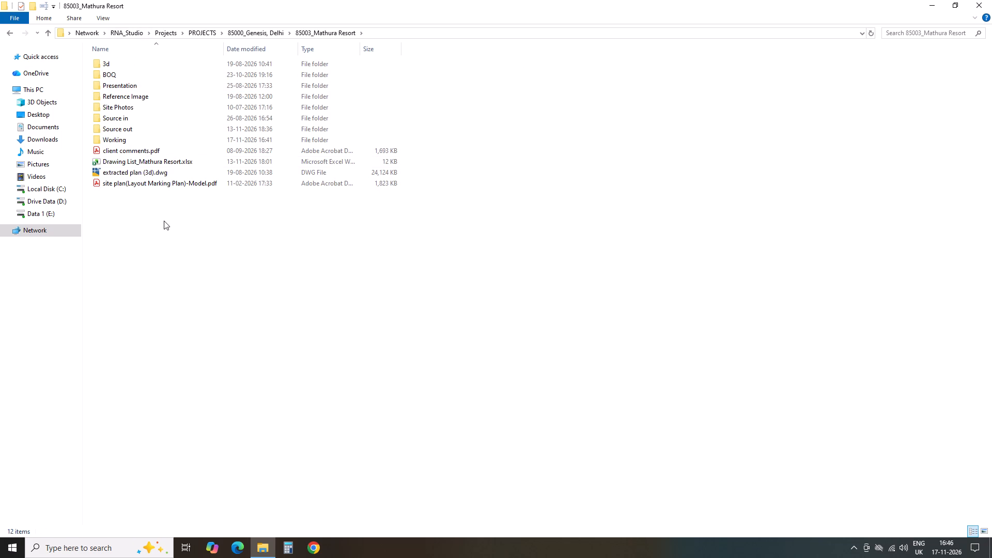
click(184, 222)
right_click(184, 223)
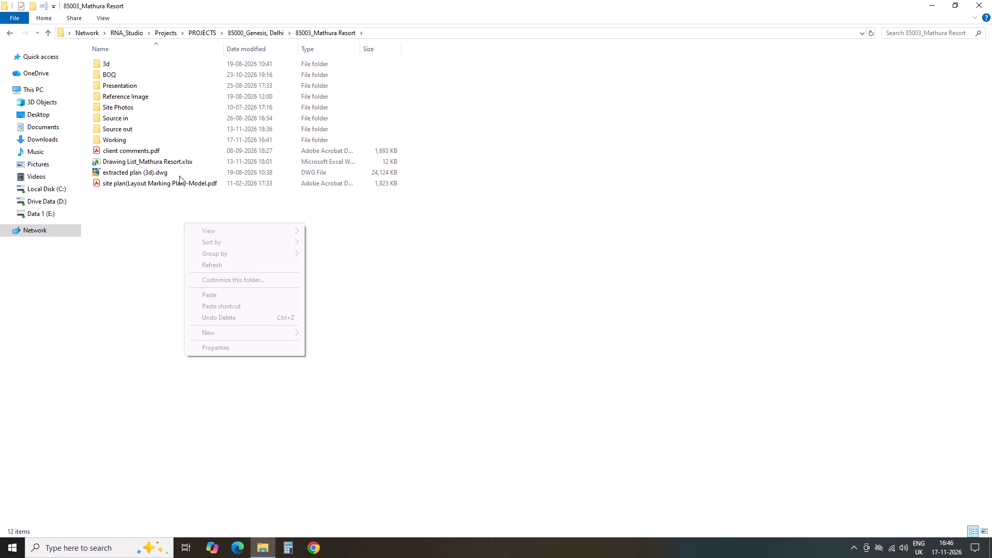
click(231, 297)
click(259, 289)
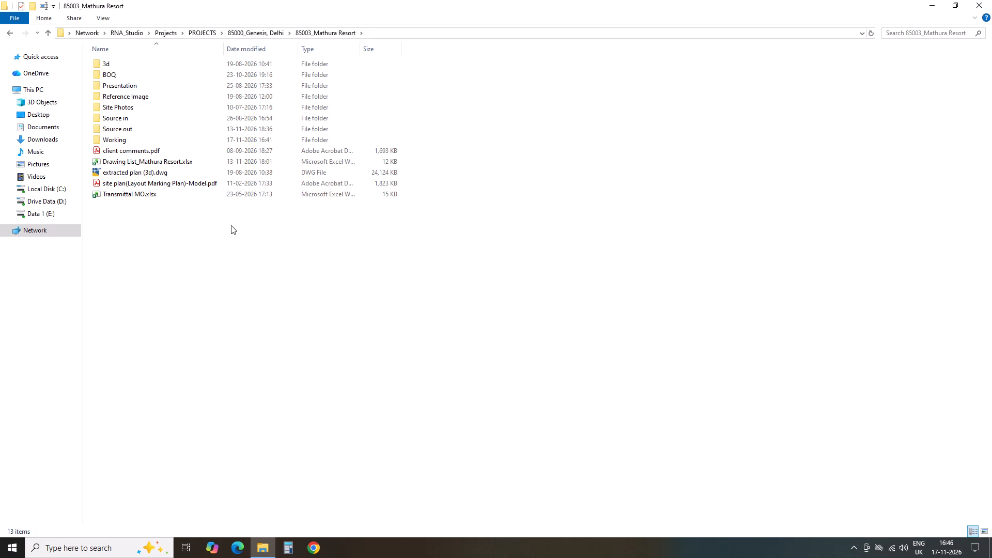
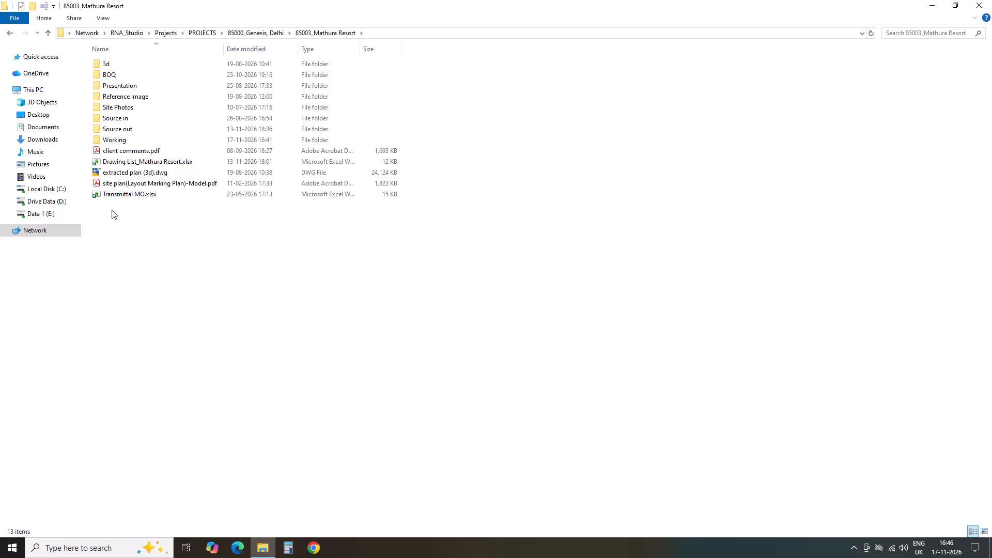
Open the copied Transmittal MO.xlsx from the 85003_Mathura Resort folder.
double_click(129, 191)
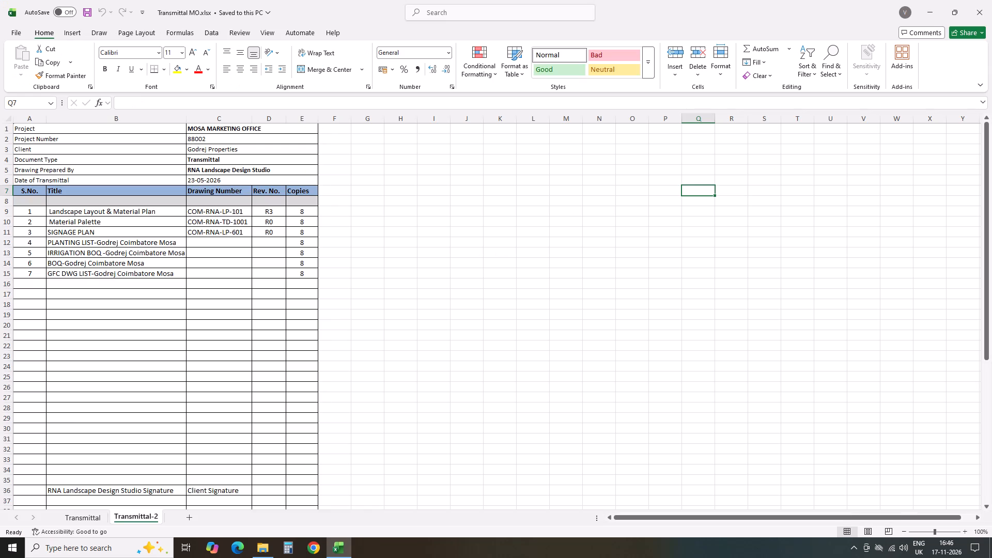
scroll(319, 298, up, 1)
scroll(394, 232, up, 2)
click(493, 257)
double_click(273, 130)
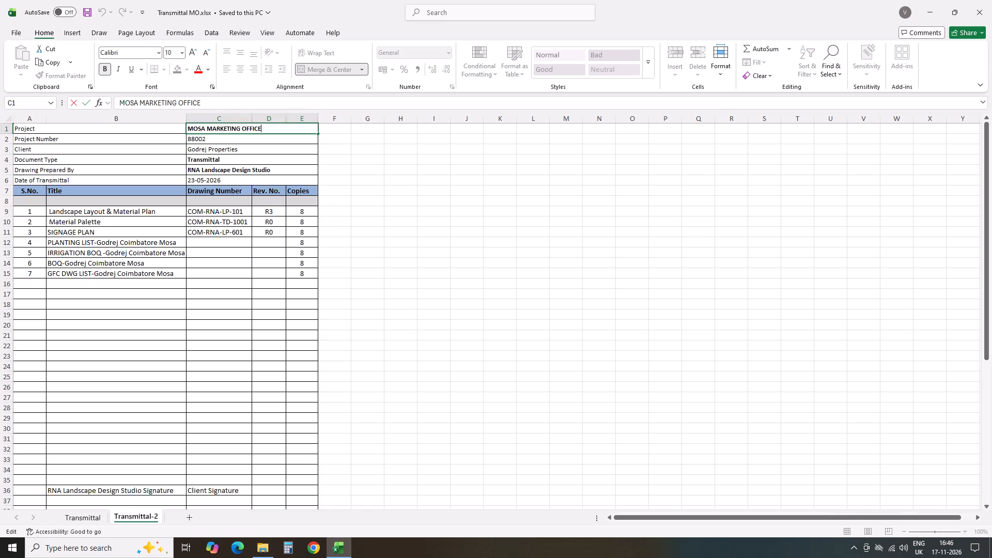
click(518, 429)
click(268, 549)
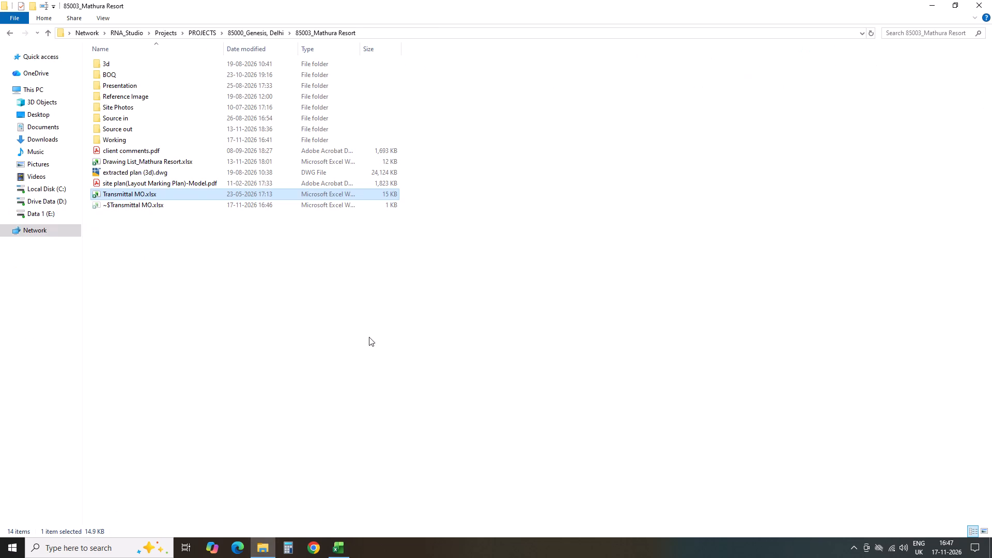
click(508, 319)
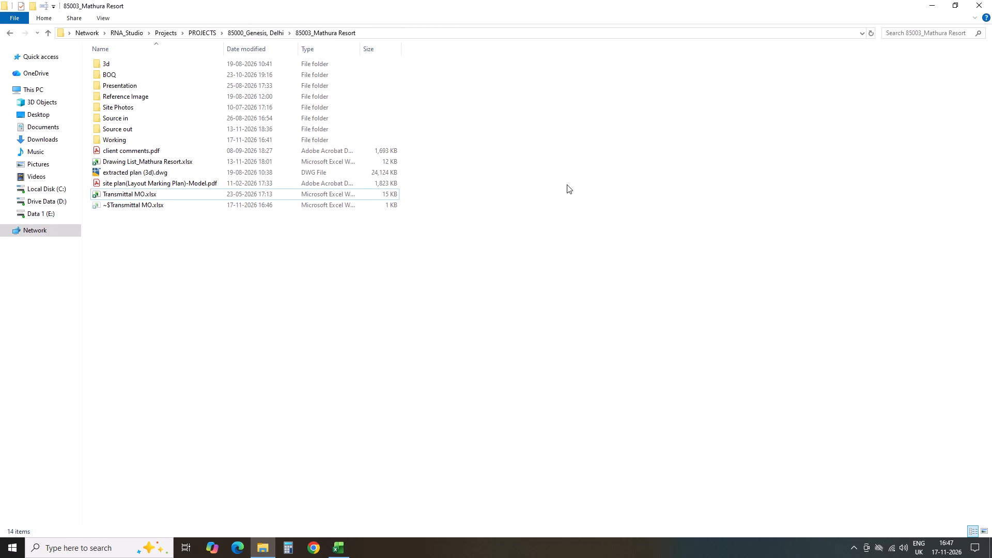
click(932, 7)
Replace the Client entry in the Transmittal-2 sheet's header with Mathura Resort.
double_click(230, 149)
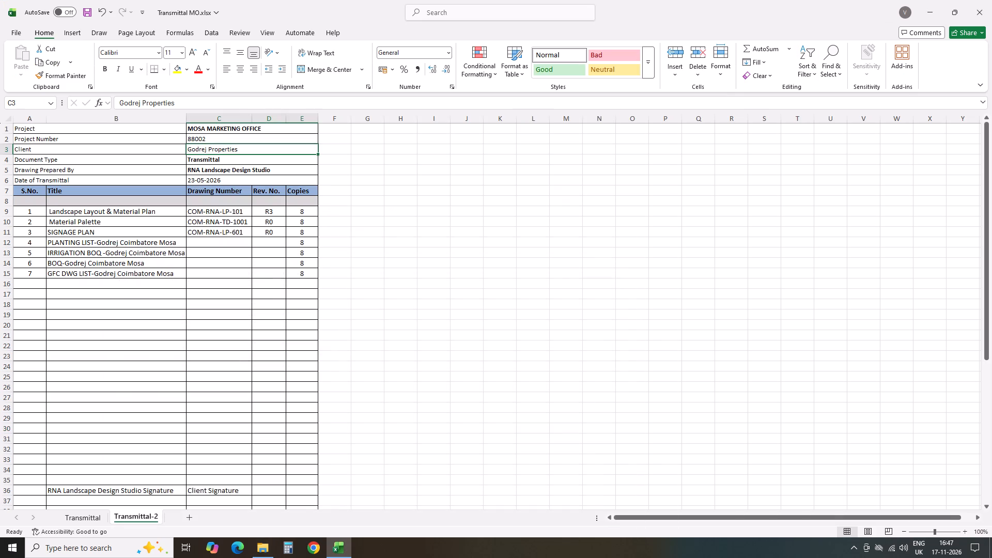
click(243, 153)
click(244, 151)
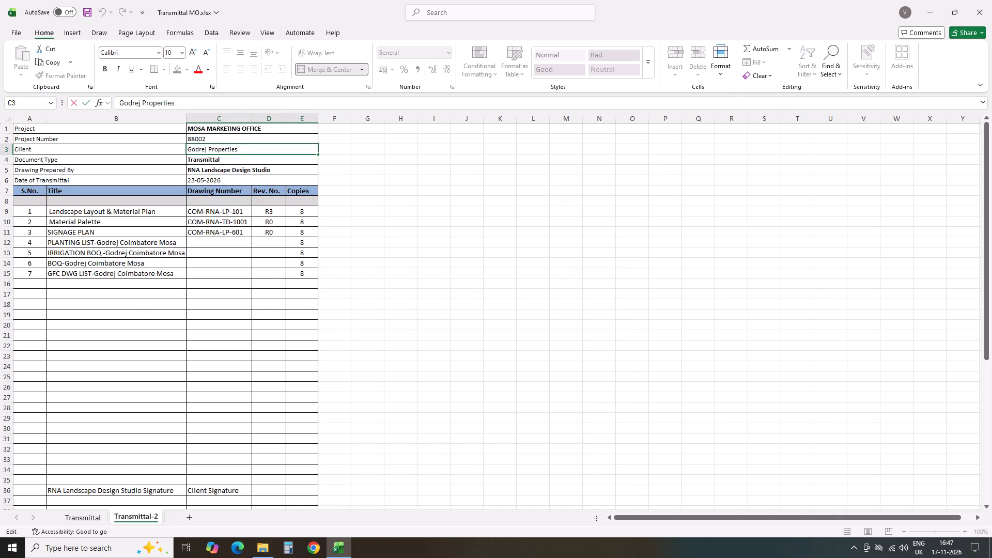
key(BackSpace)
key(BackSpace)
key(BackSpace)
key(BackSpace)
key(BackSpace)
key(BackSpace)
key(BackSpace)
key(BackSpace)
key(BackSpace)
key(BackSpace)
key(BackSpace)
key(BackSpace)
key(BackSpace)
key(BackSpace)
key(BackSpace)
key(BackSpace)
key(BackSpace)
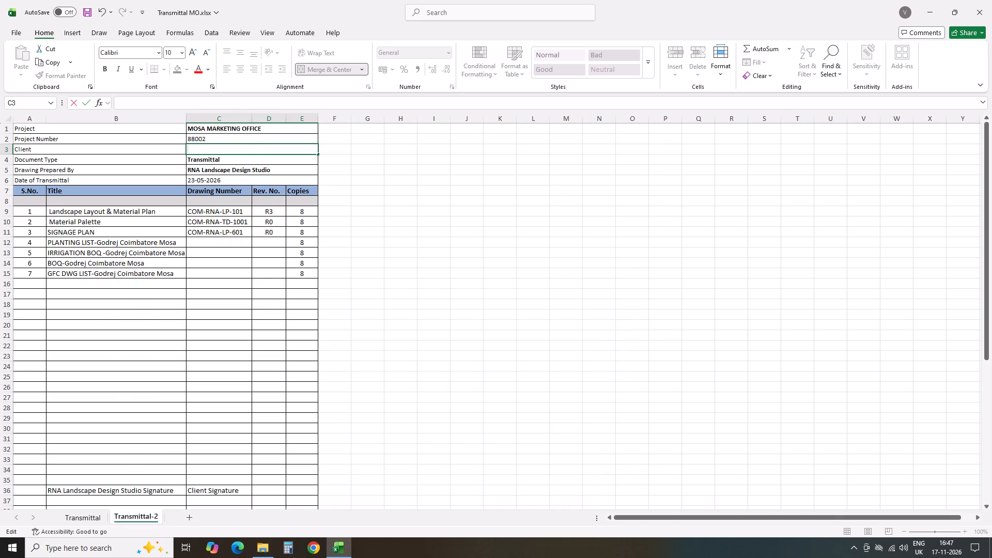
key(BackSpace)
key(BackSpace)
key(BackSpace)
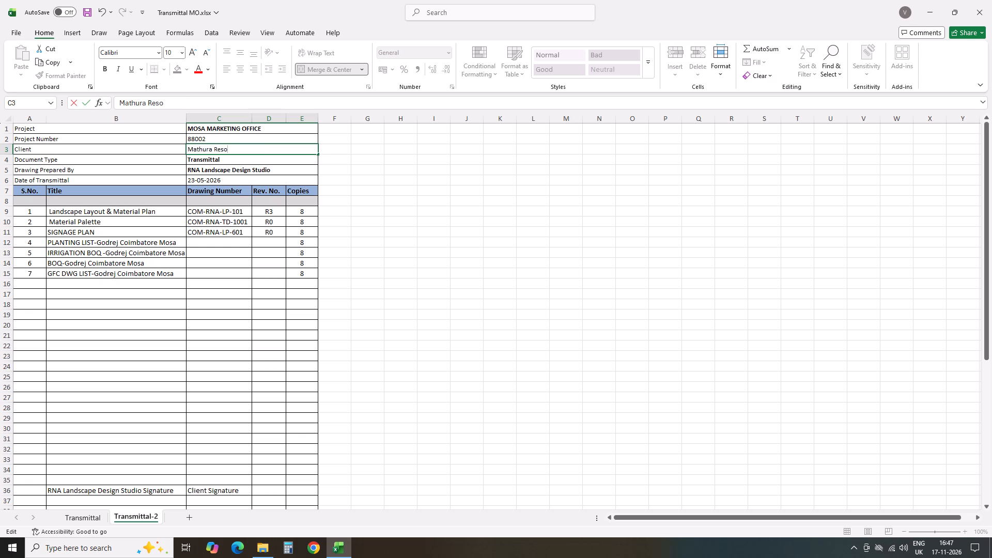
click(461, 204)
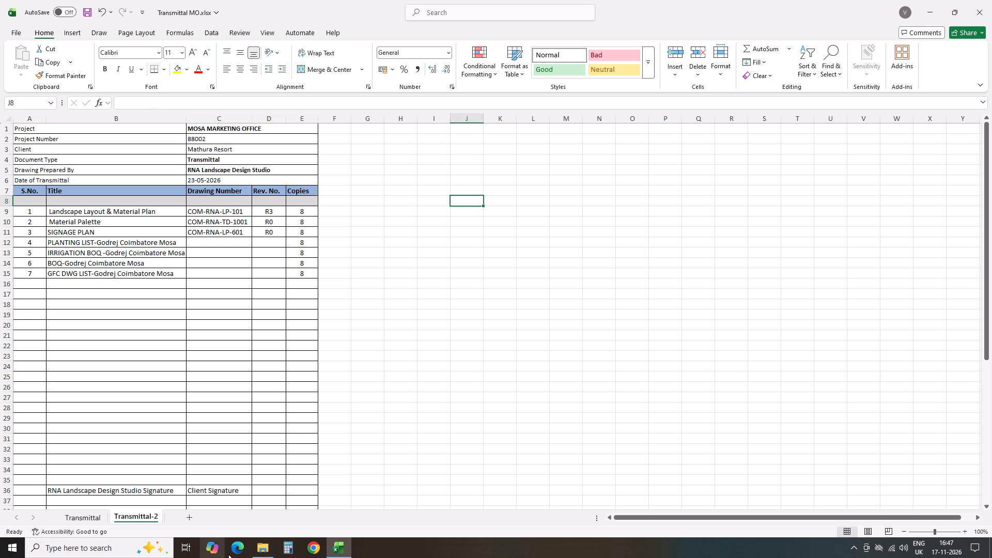
Replace the Project name in the Transmittal-2 sheet's header with Mathura Resort.
click(268, 547)
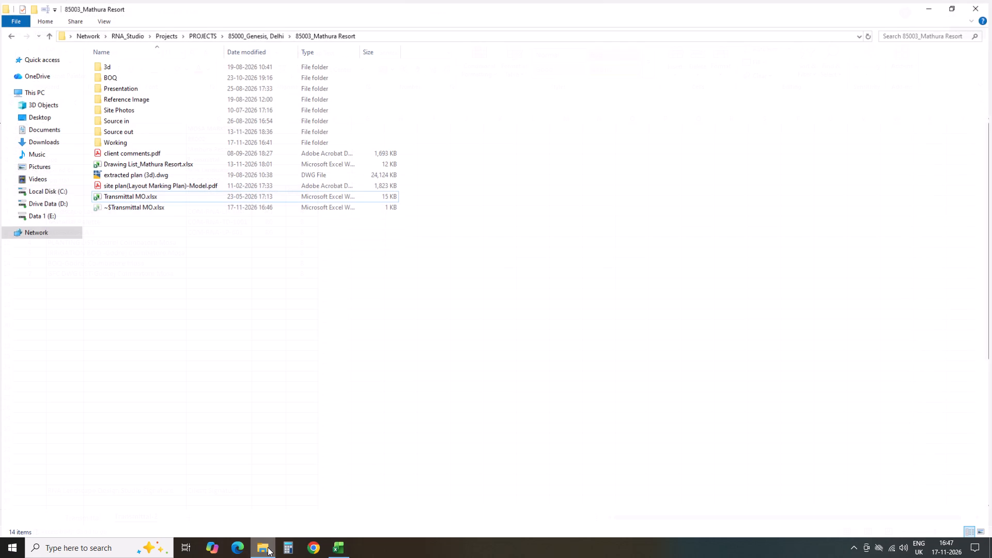
click(268, 547)
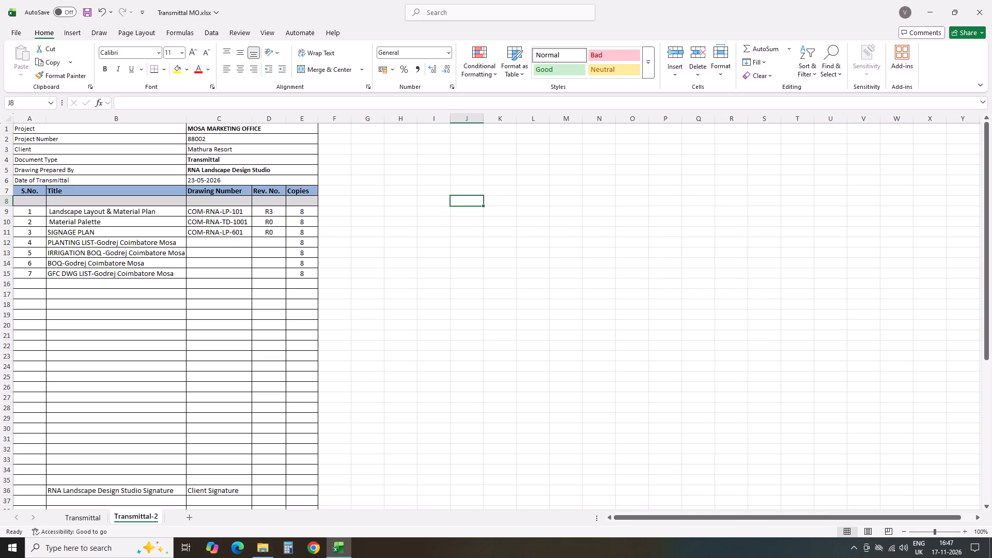
double_click(242, 129)
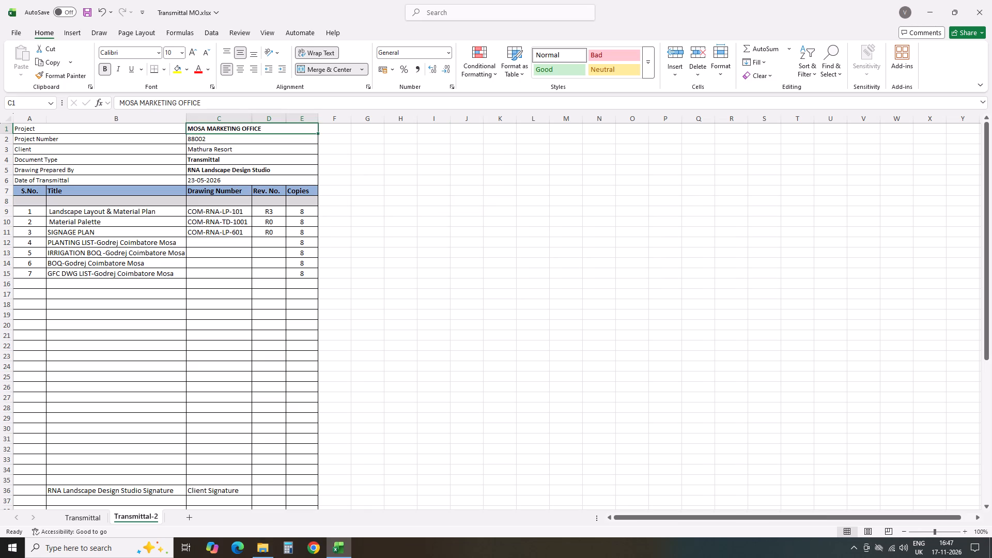
double_click(266, 128)
key(BackSpace)
key(BackSpace)
key(BackSpace)
key(BackSpace)
key(BackSpace)
key(BackSpace)
key(BackSpace)
key(BackSpace)
key(BackSpace)
key(BackSpace)
key(BackSpace)
key(BackSpace)
key(BackSpace)
key(BackSpace)
key(BackSpace)
key(BackSpace)
key(BackSpace)
key(BackSpace)
key(BackSpace)
key(BackSpace)
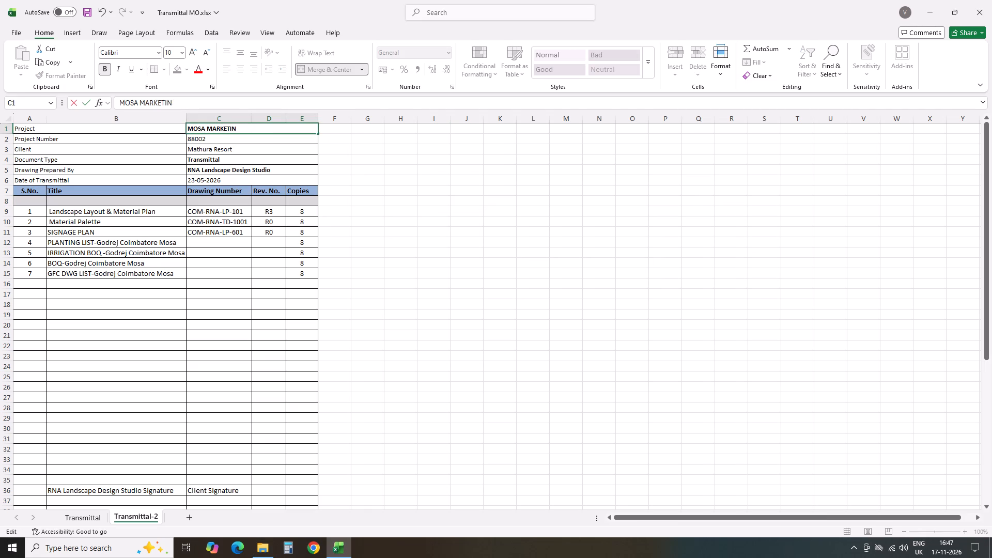
text(mathura)
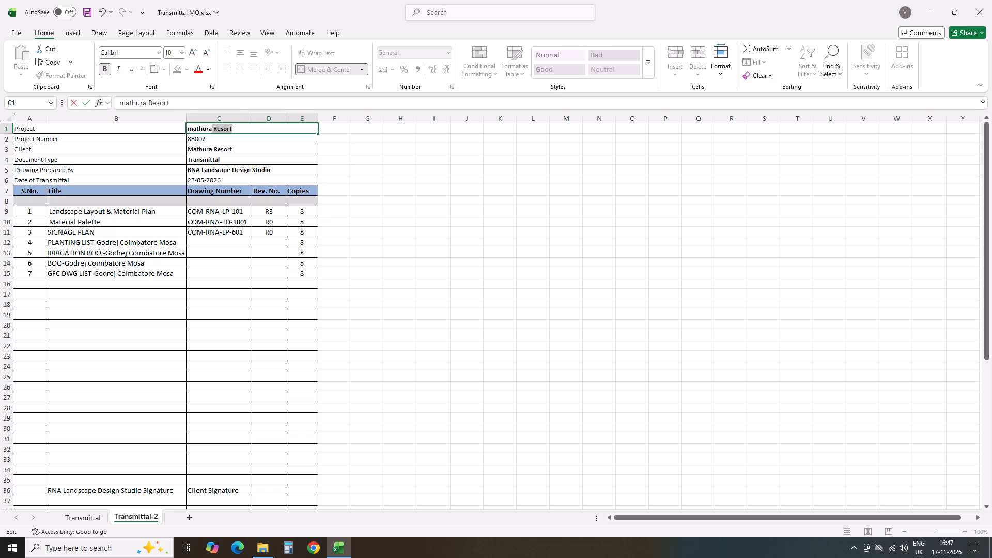
click(402, 163)
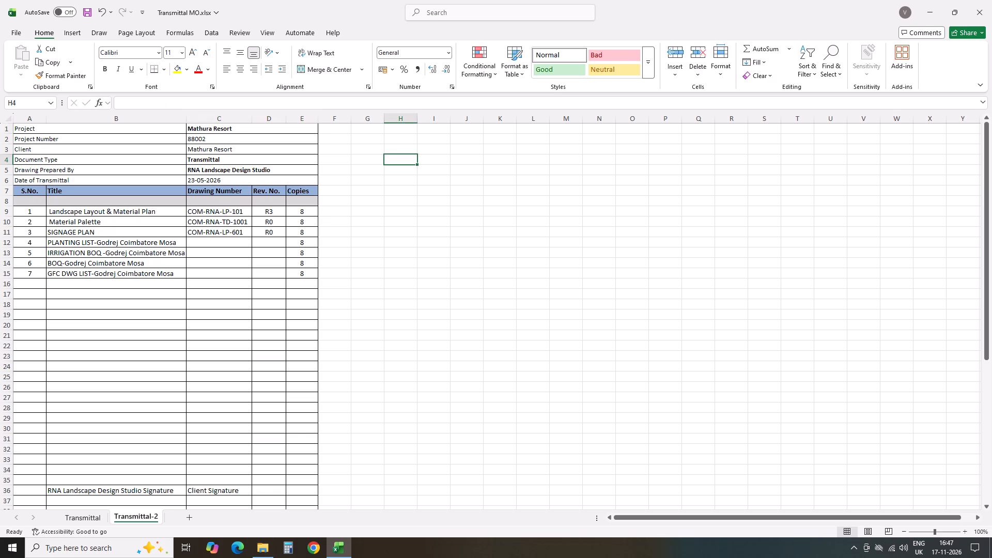
Replace the Client entry in the transmittal header with the client contact's name, prefixed with Mr.
double_click(243, 149)
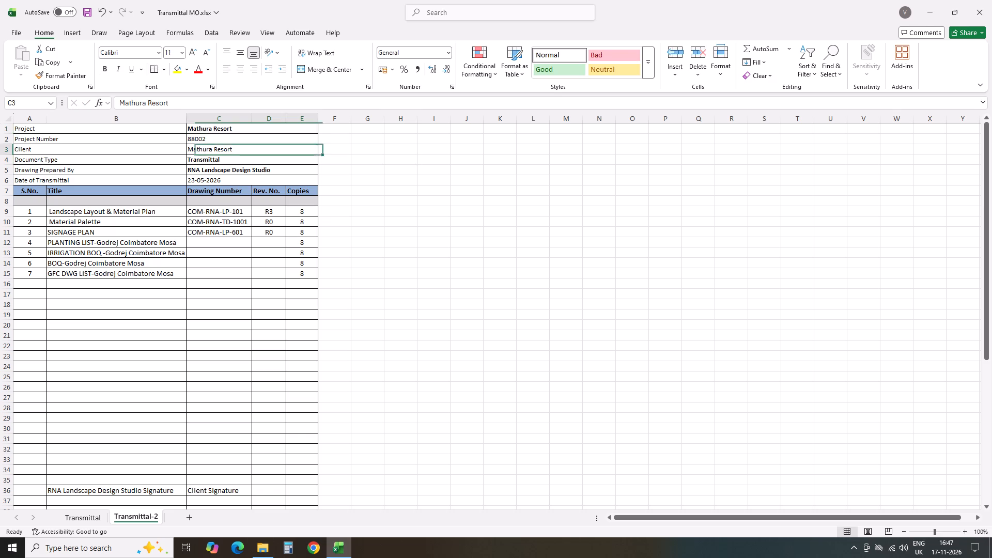
key(BackSpace)
key(BackSpace)
key(BackSpace)
key(BackSpace)
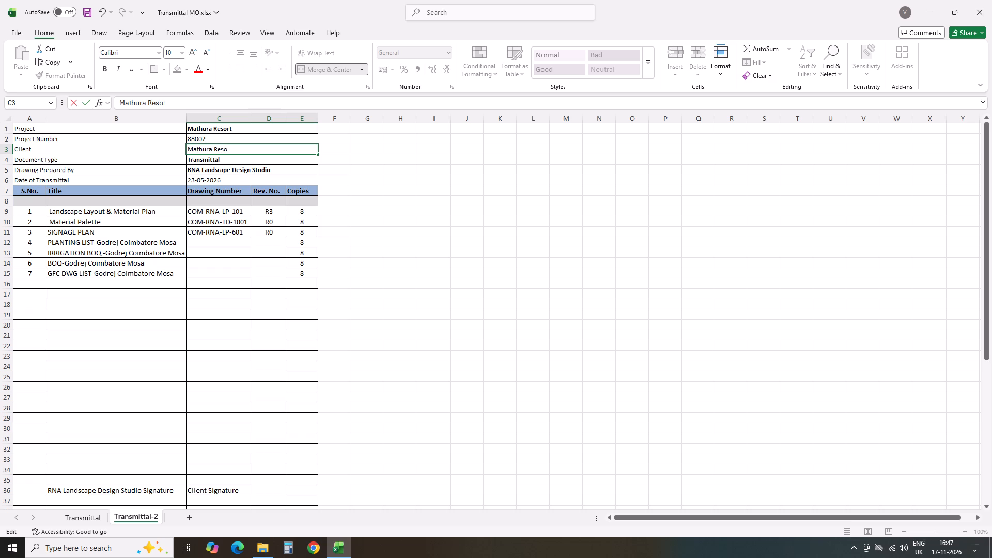
key(BackSpace)
key(BackSpace)
key(BackSpace)
key(BackSpace)
key(BackSpace)
key(BackSpace)
key(BackSpace)
key(BackSpace)
key(BackSpace)
key(r)
key(comma)
key(BackSpace)
key(period)
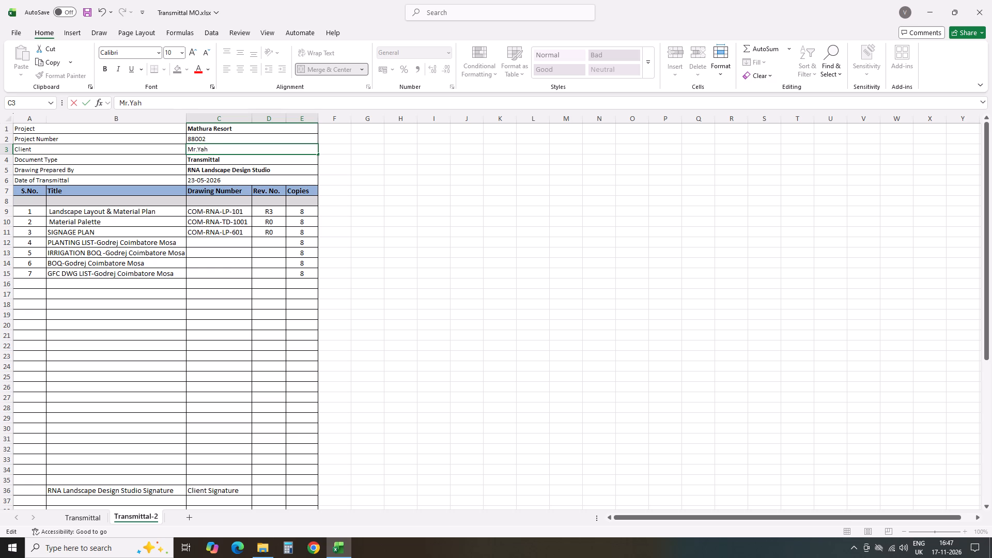
key(BackSpace)
text(shpa;)
key(BackSpace)
key(l)
click(493, 248)
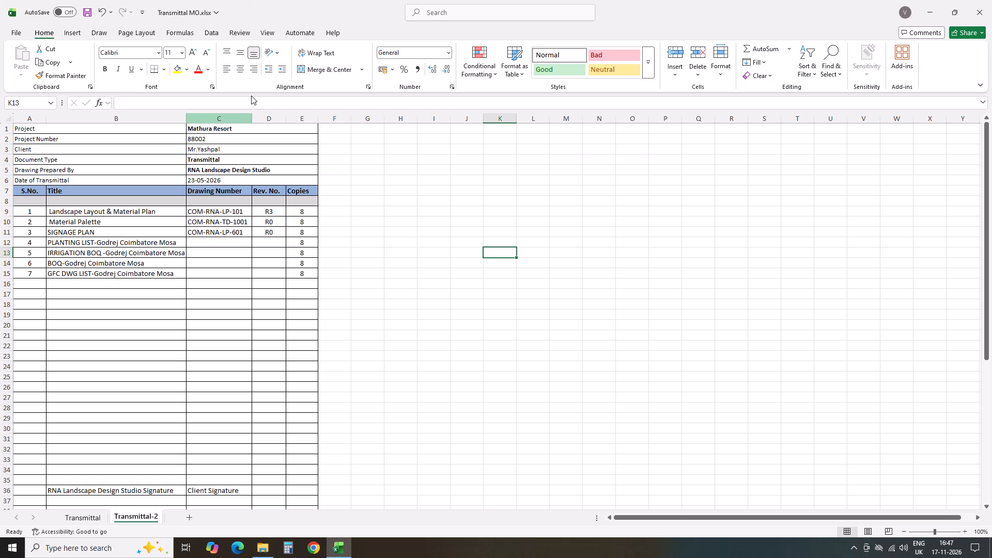
Set the Project Number in the transmittal header to 85003.
double_click(211, 141)
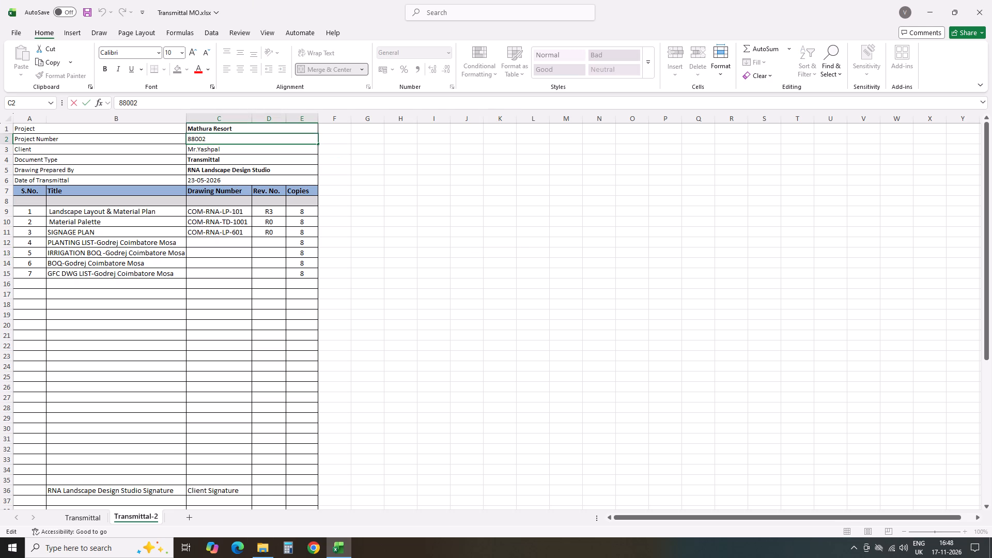
click(256, 138)
key(BackSpace)
key(BackSpace)
key(BackSpace)
key(BackSpace)
text(5003)
click(530, 225)
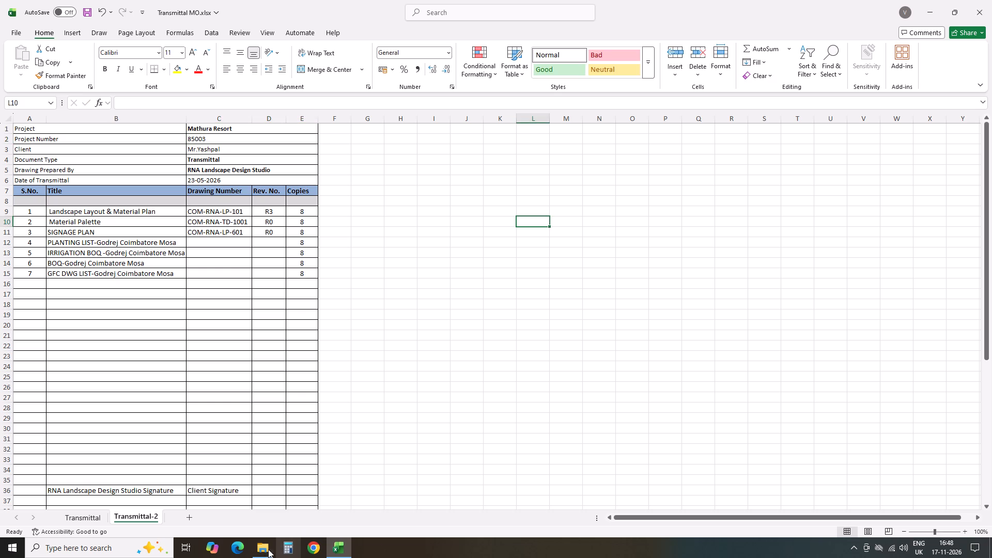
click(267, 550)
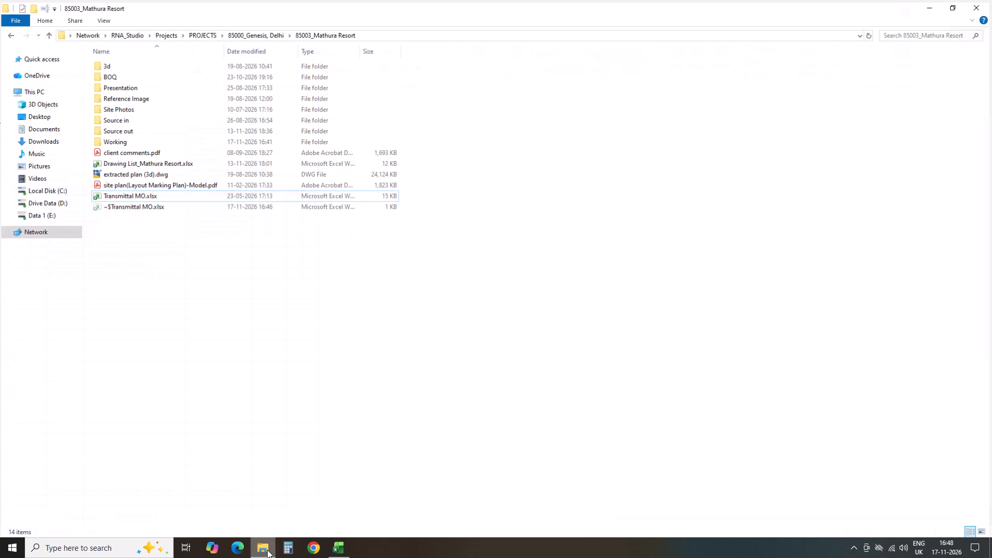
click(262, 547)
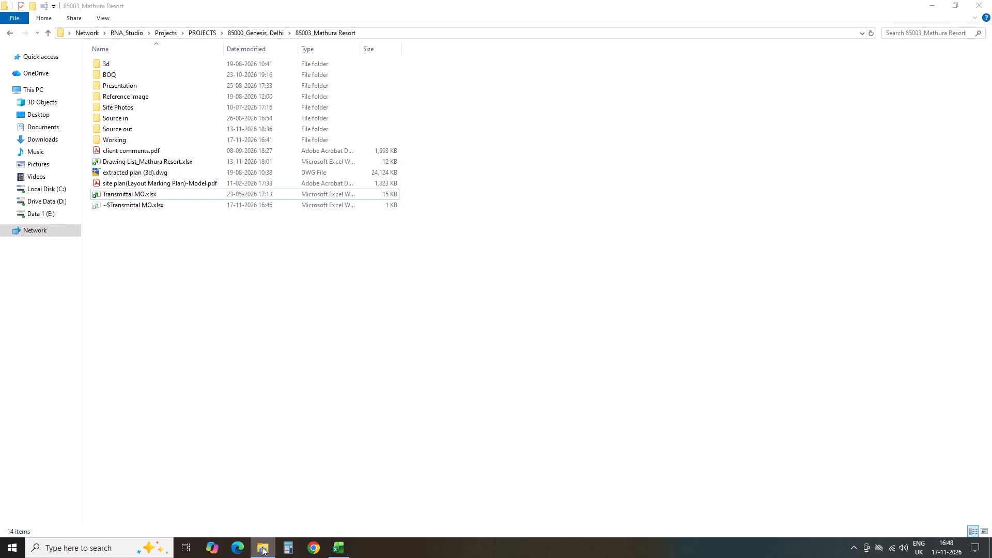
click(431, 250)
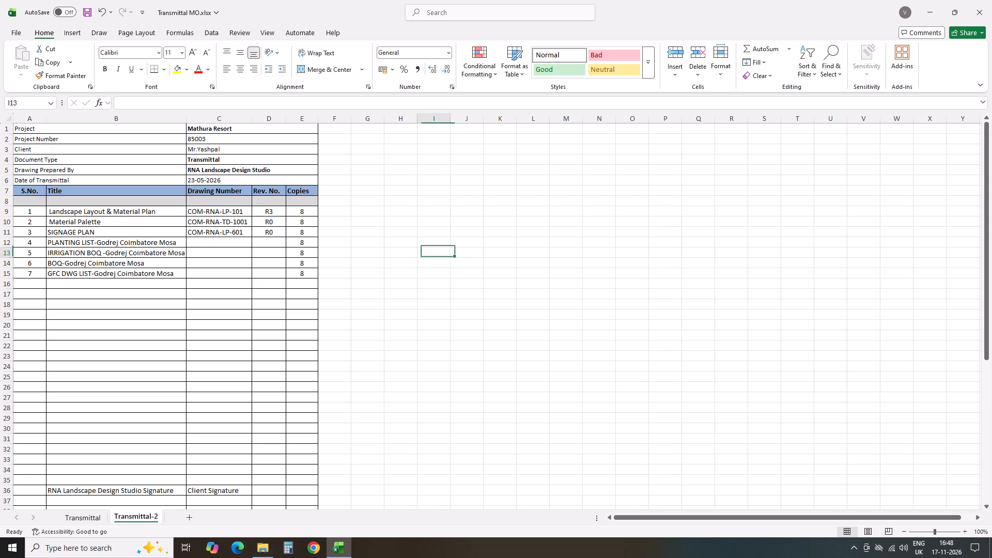
Set the Date of Transmittal in the Transmittal-2 sheet's header to 17-11-2026.
double_click(226, 179)
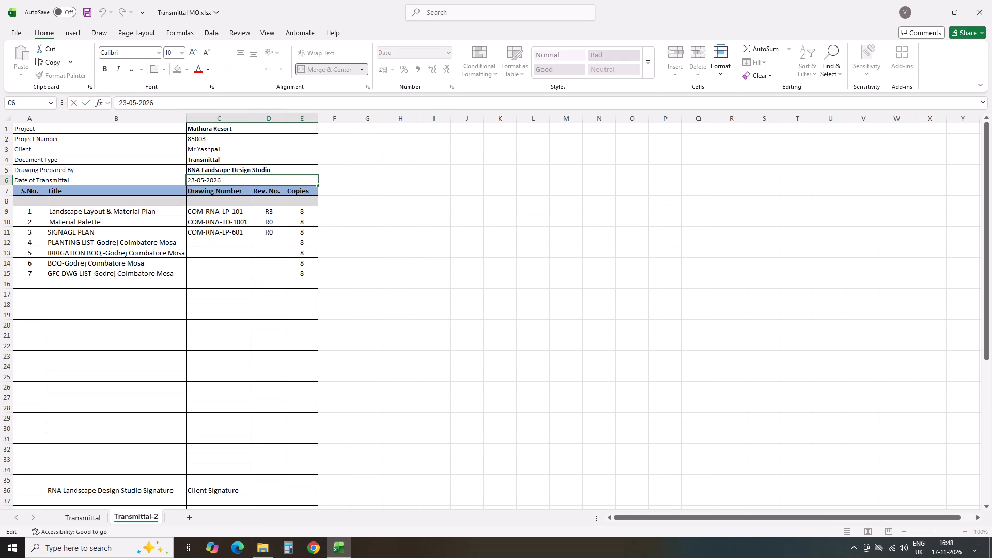
click(194, 180)
key(BackSpace)
key(BackSpace)
key(1)
key(7)
key(Right)
key(Right)
key(Right)
key(BackSpace)
key(BackSpace)
text(11)
click(442, 239)
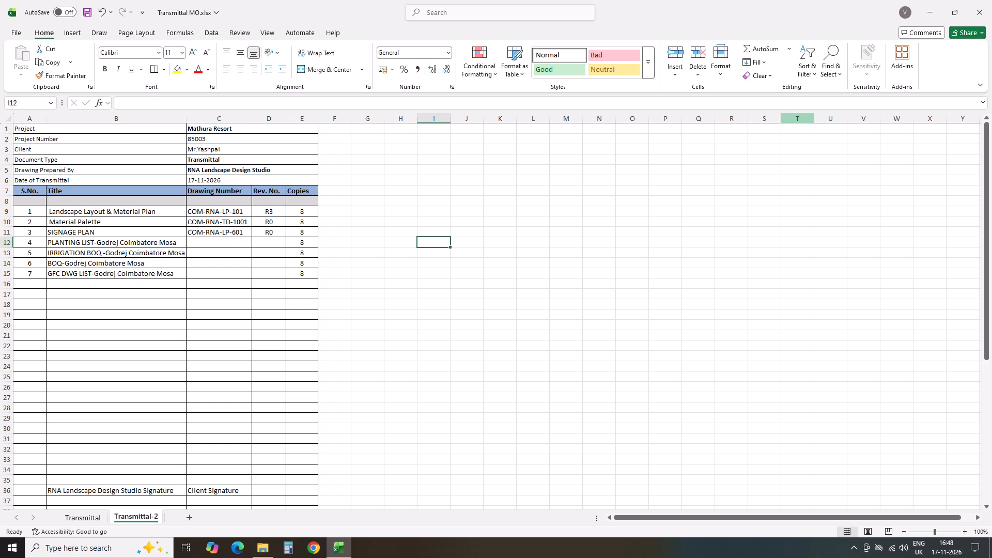
click(389, 172)
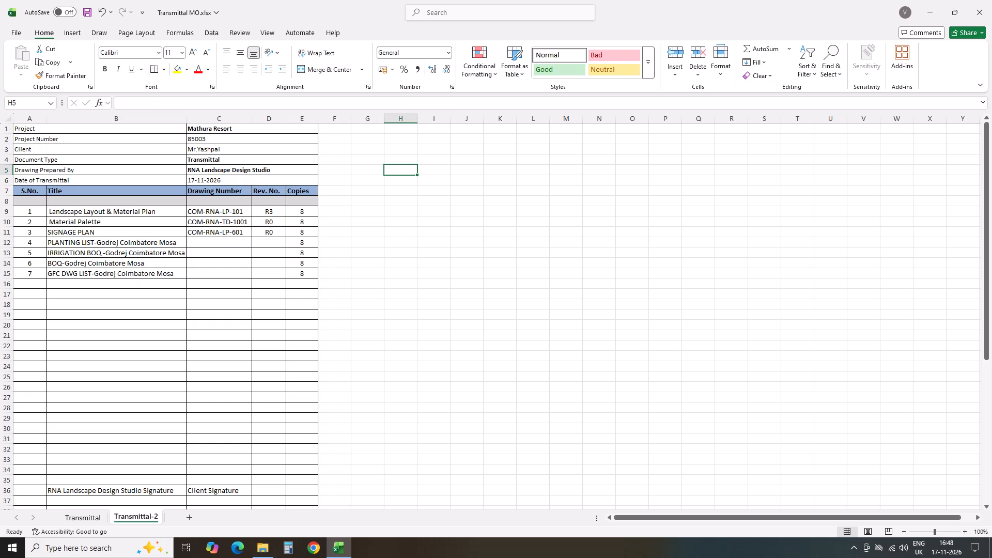
Shorten the first drawing row's title to Landscape Layout.
click(156, 209)
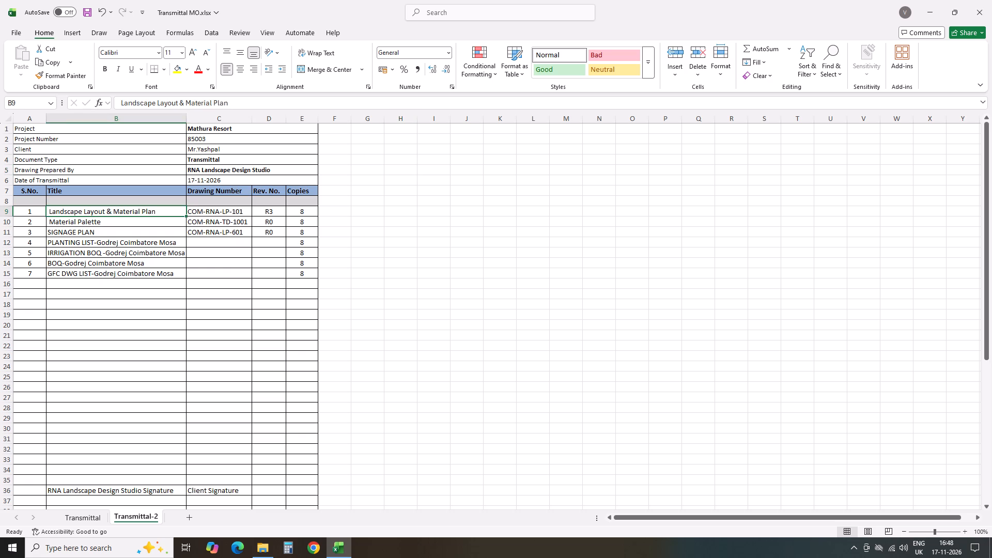
double_click(160, 212)
key(BackSpace)
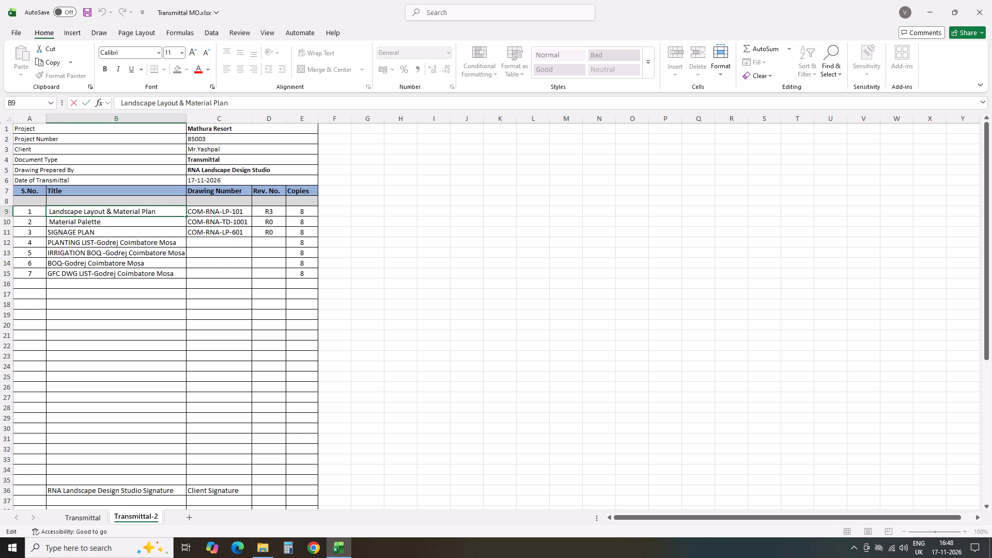
key(BackSpace)
key(BackSpace)
key(BackSpace)
key(BackSpace)
key(BackSpace)
key(BackSpace)
key(BackSpace)
key(BackSpace)
key(BackSpace)
key(BackSpace)
key(BackSpace)
key(BackSpace)
key(BackSpace)
key(BackSpace)
key(BackSpace)
click(577, 204)
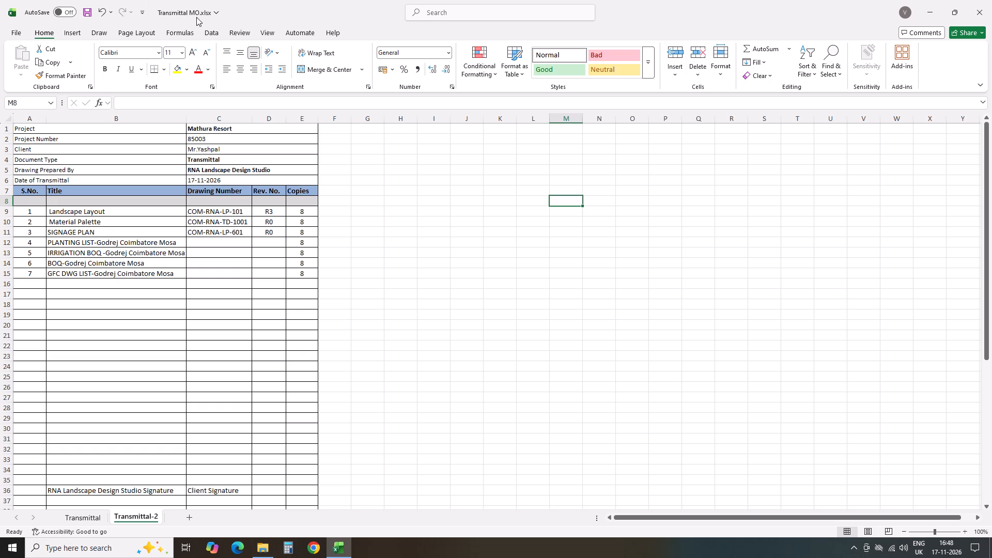
Save the transmittal workbook and close it.
click(86, 9)
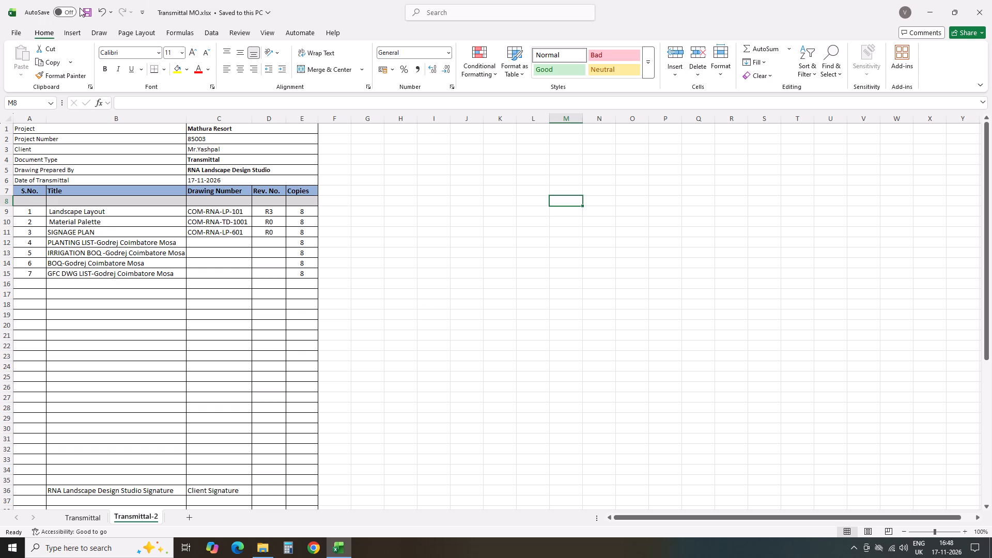
triple_click(84, 10)
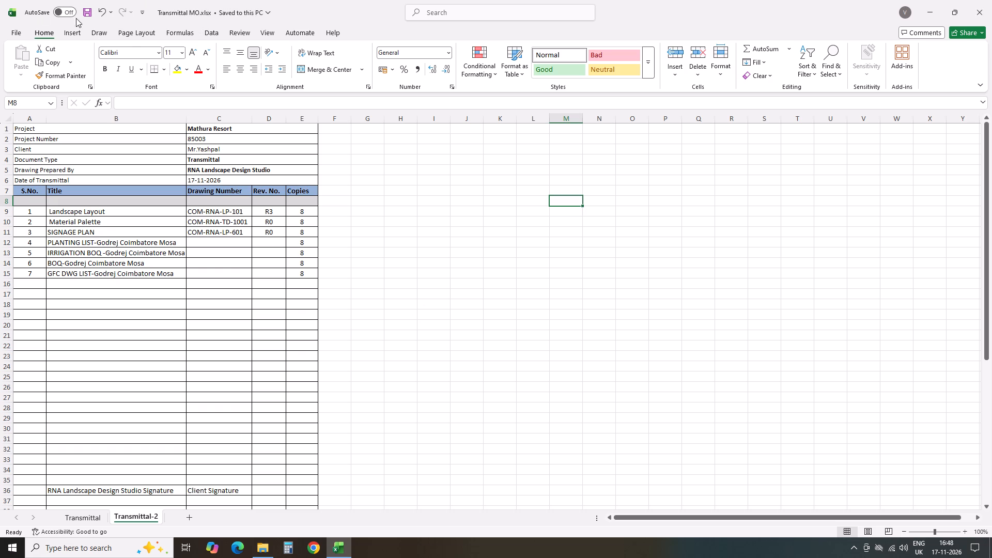
click(85, 16)
click(940, 8)
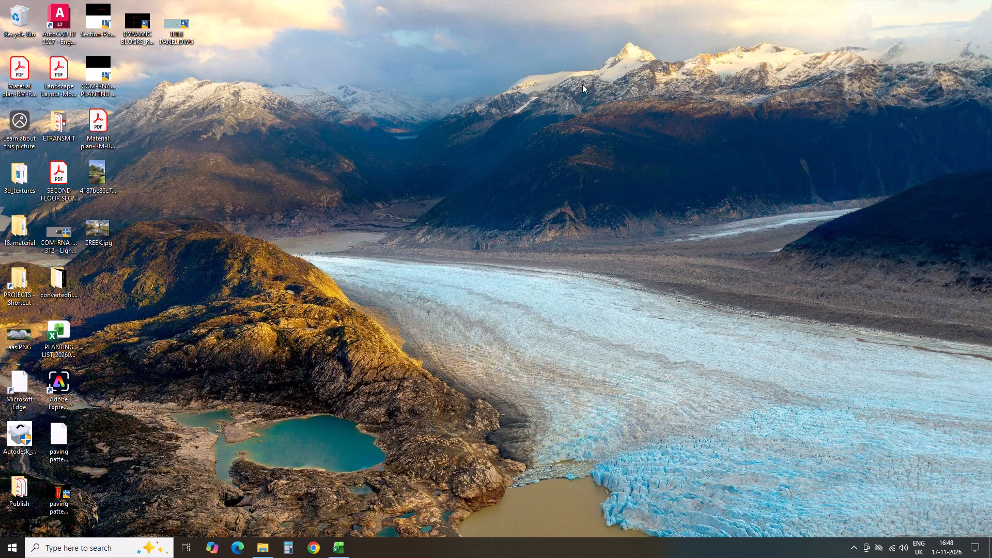
right_click(582, 84)
click(622, 113)
click(339, 542)
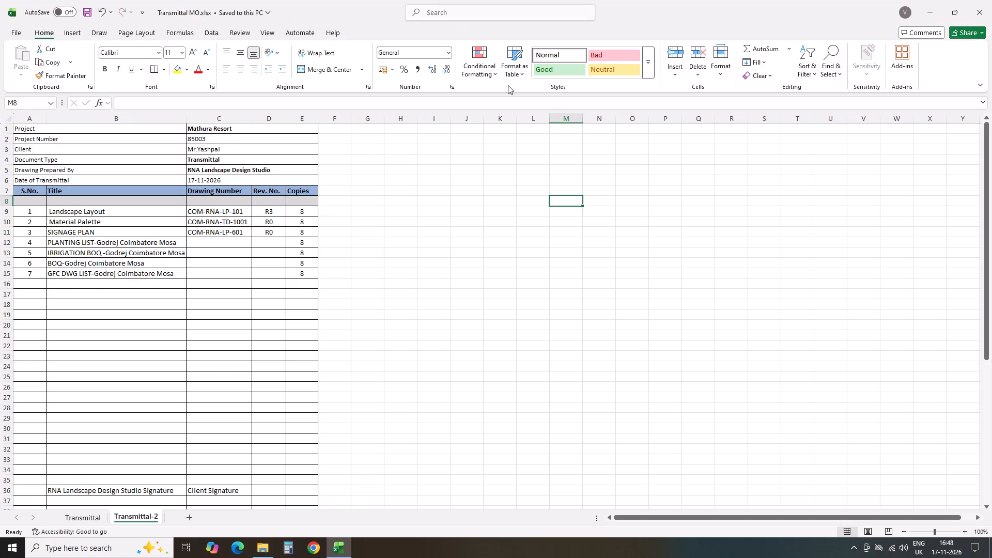
click(989, 11)
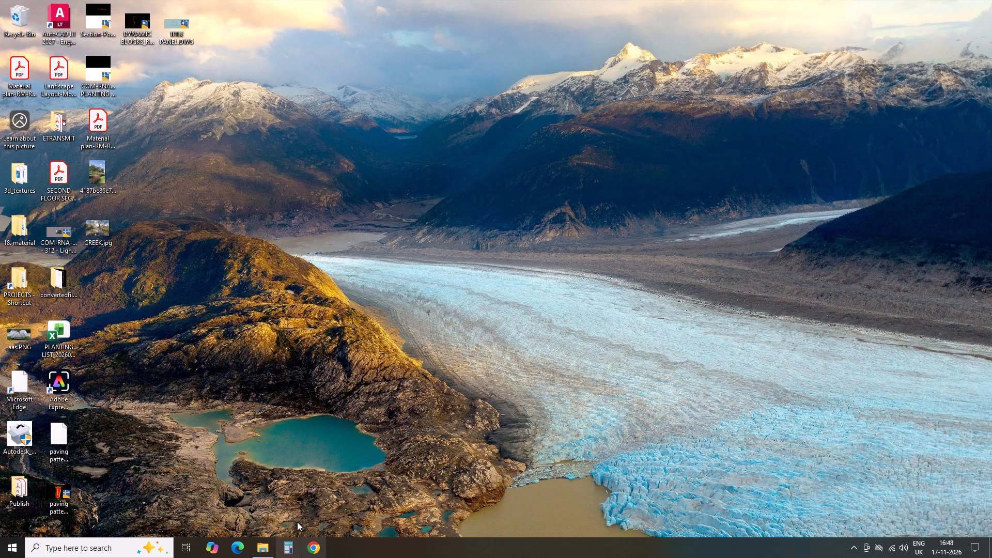
Rename the Transmittal MO.xlsx file in the 85003_Mathura Resort folder as Transmittal MR.xlsx.
click(270, 551)
click(350, 245)
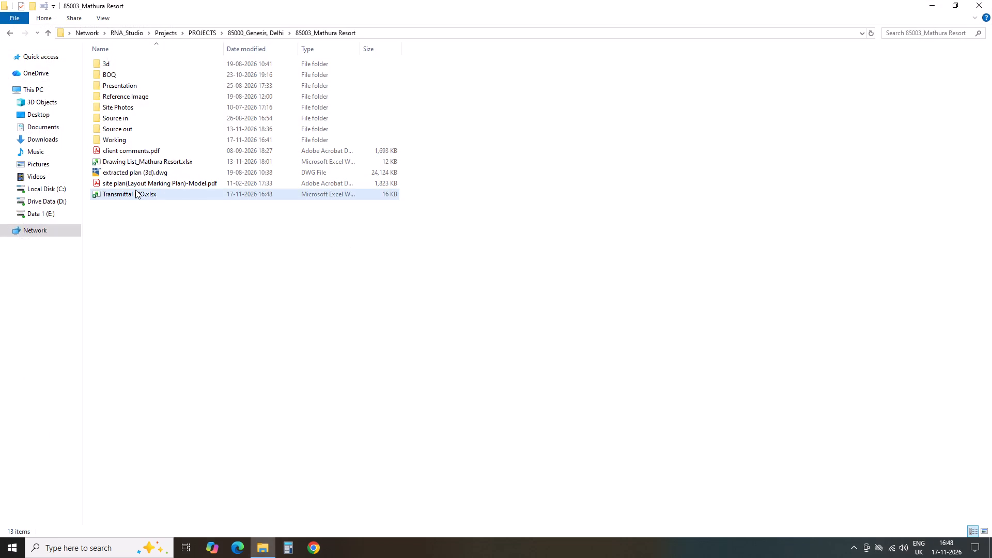
click(135, 192)
right_click(135, 192)
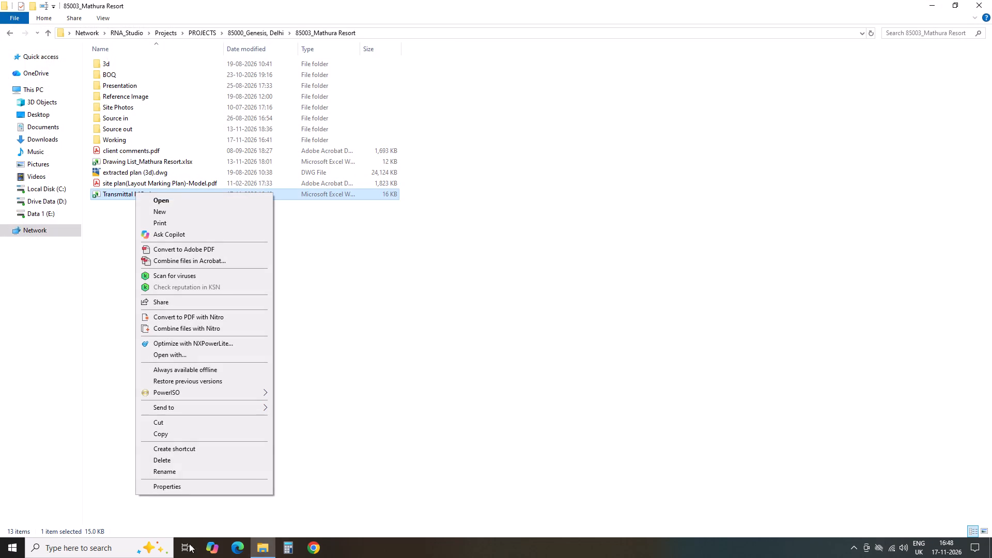
click(176, 470)
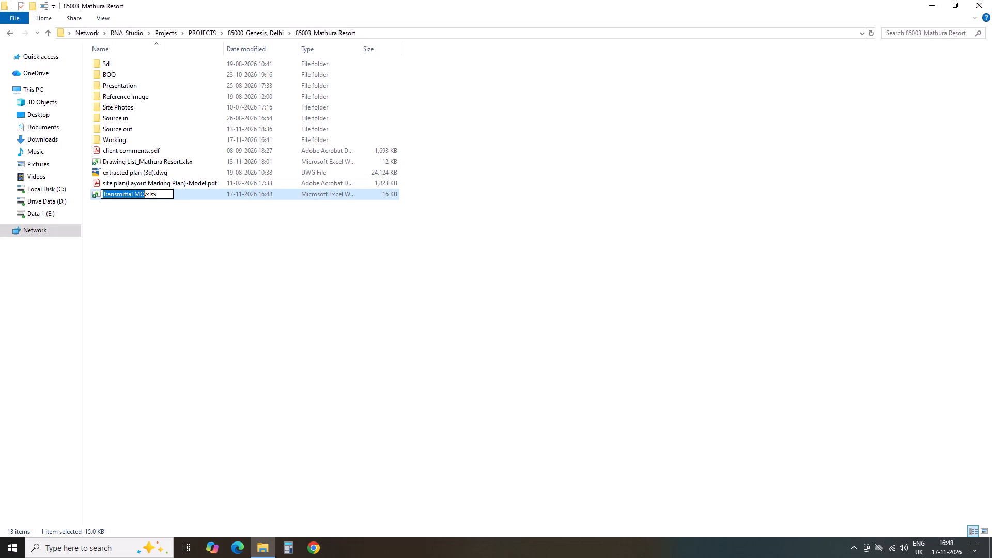
click(144, 193)
key(BackSpace)
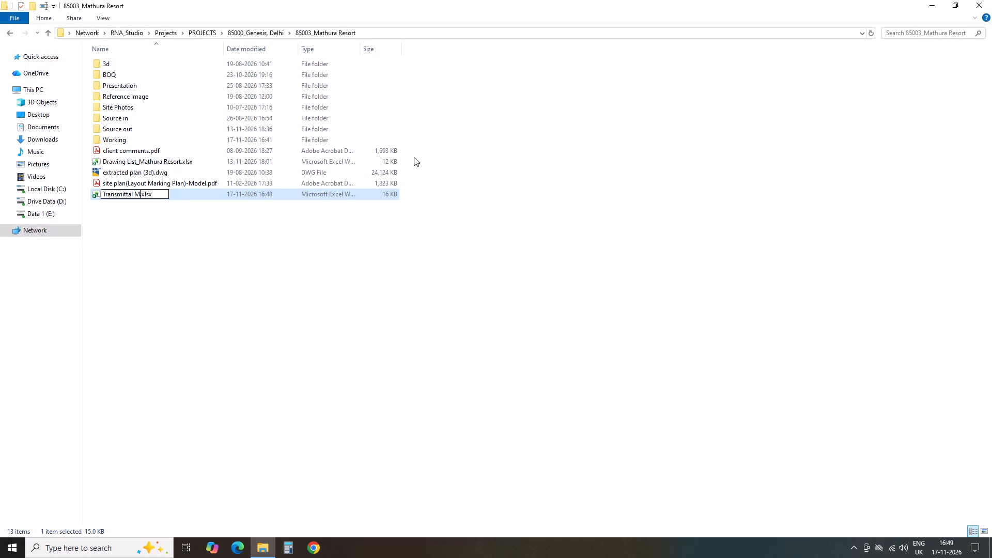
key(r)
click(509, 243)
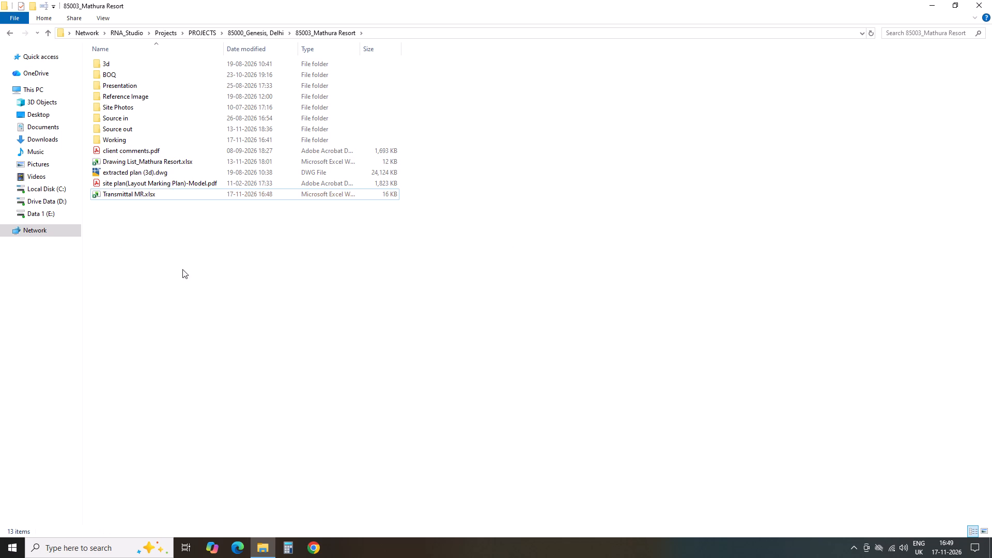
click(182, 265)
Open Transmittal MR.xlsx and remove the leading space from the Landscape Layout title.
double_click(149, 189)
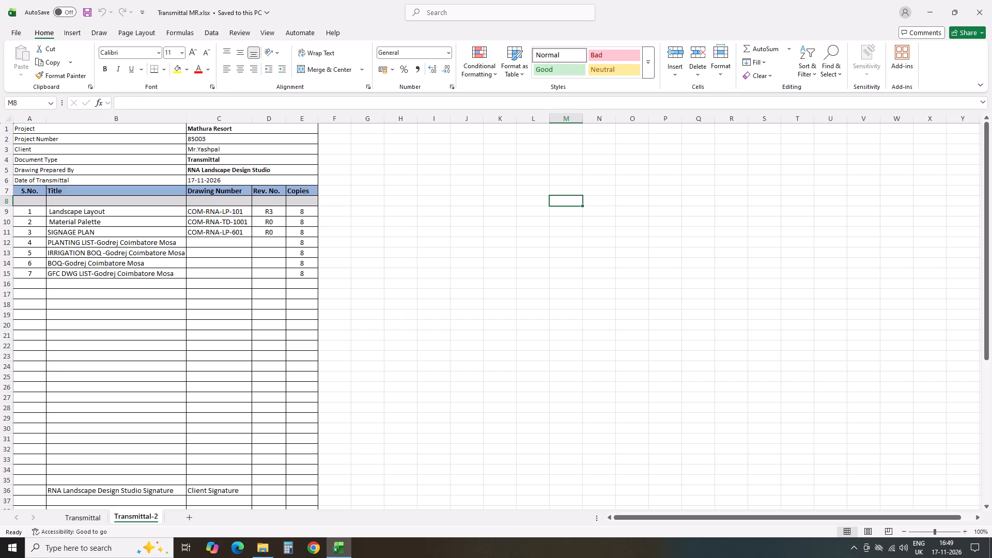
double_click(55, 213)
click(49, 212)
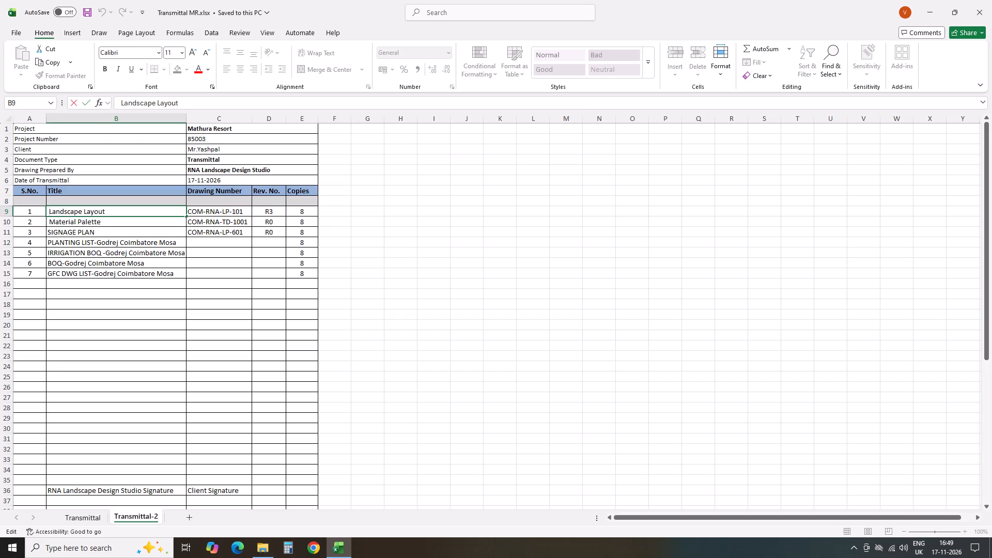
key(BackSpace)
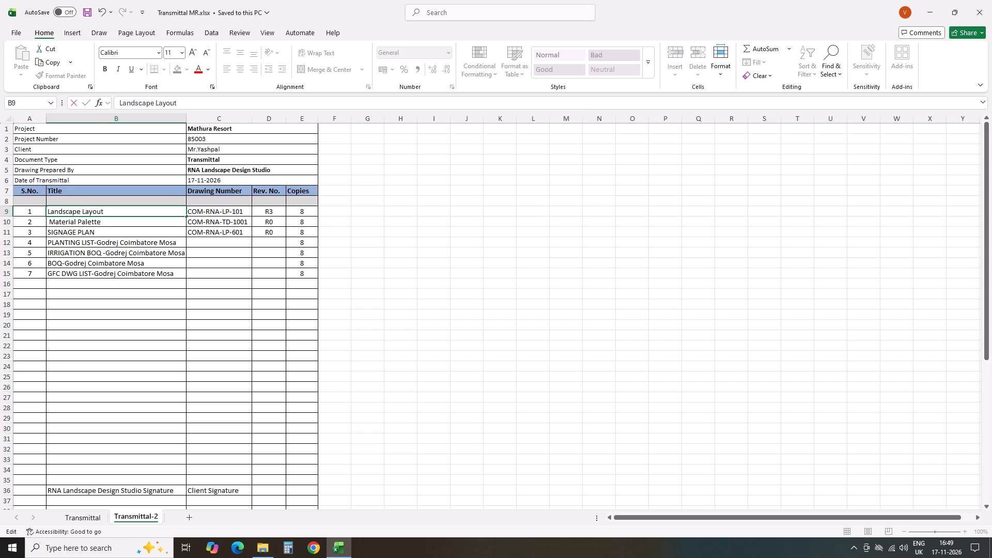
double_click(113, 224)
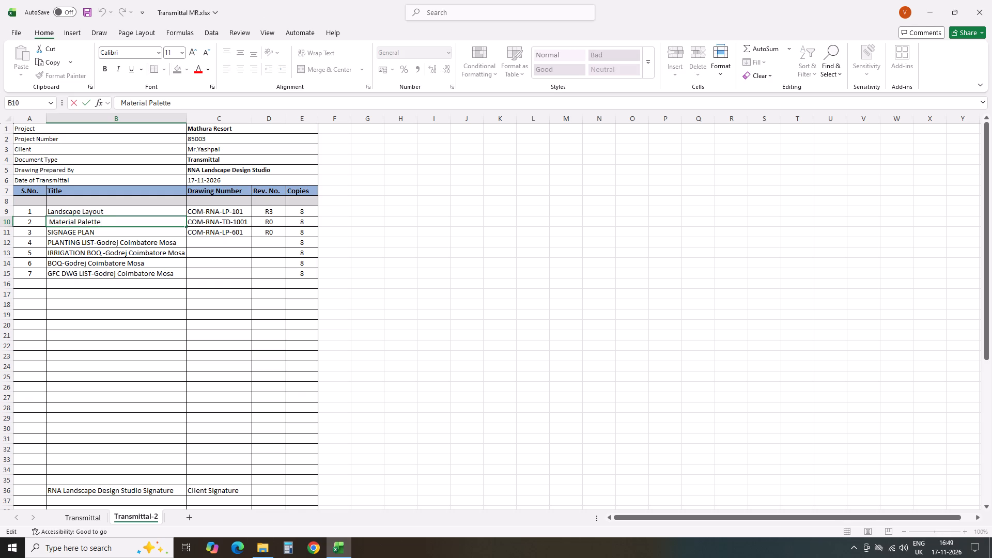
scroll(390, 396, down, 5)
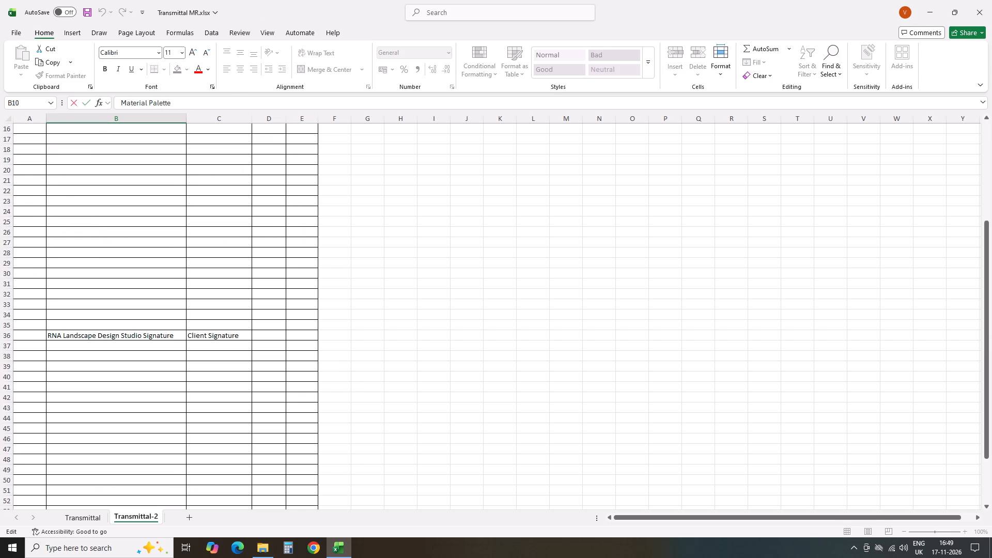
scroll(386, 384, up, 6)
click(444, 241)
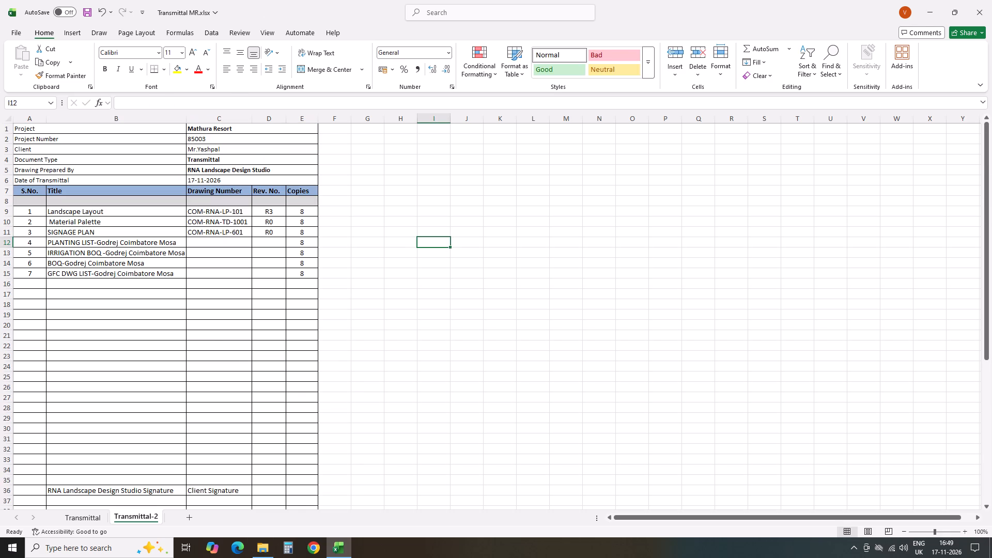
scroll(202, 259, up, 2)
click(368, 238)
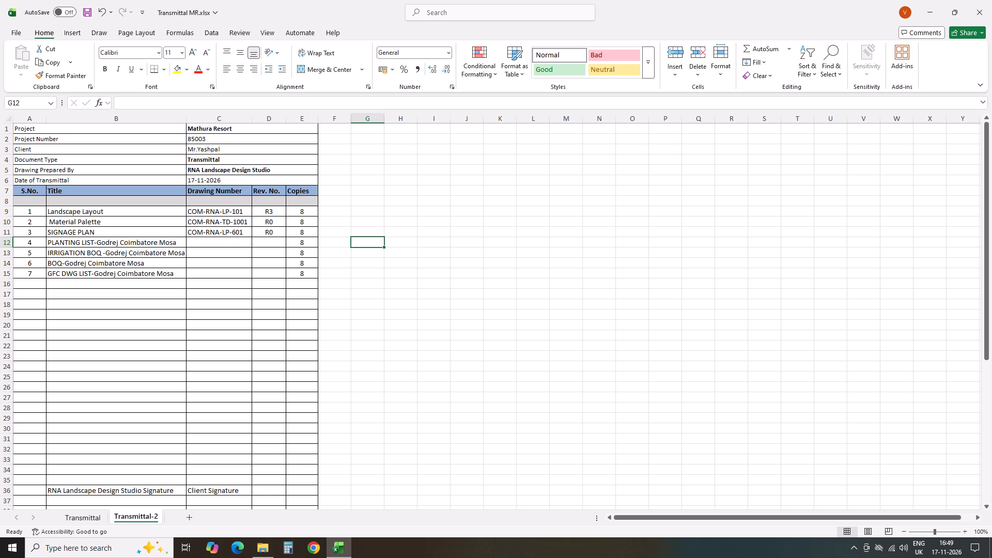
Replace the second drawing row's title with Material Plan, without a leading space.
double_click(112, 220)
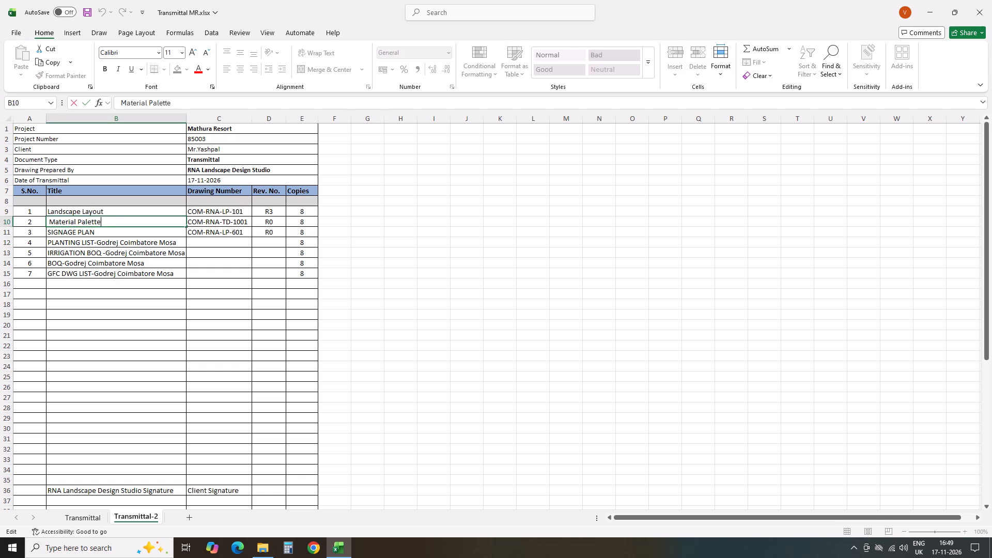
key(BackSpace)
key(BackSpace)
key(BackSpace)
key(BackSpace)
key(BackSpace)
key(BackSpace)
key(BackSpace)
key(BackSpace)
key(BackSpace)
key(BackSpace)
key(BackSpace)
key(BackSpace)
key(BackSpace)
key(BackSpace)
key(BackSpace)
key(BackSpace)
key(BackSpace)
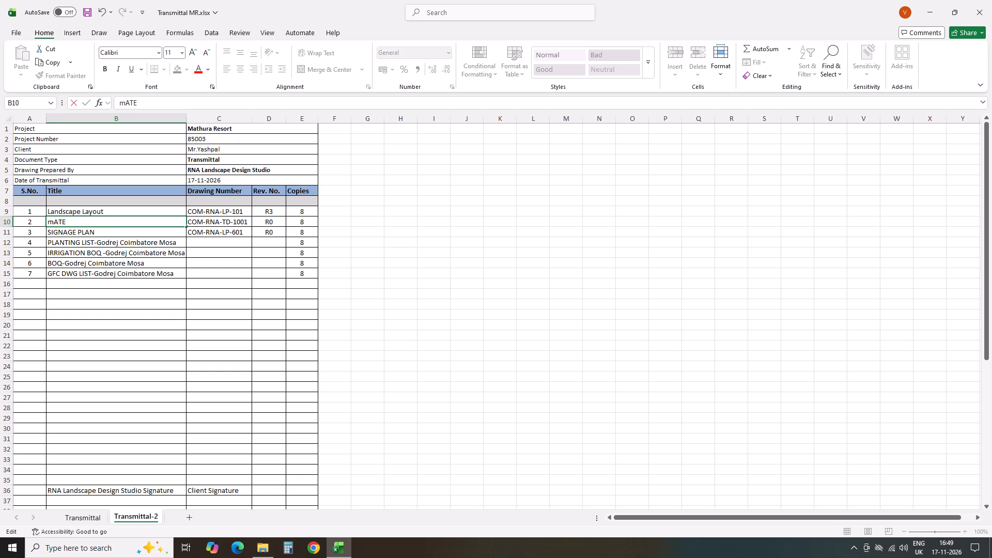
key(BackSpace)
key(BackSpace)
key(BackSpace)
key(BackSpace)
key(BackSpace)
text(ial)
key(space)
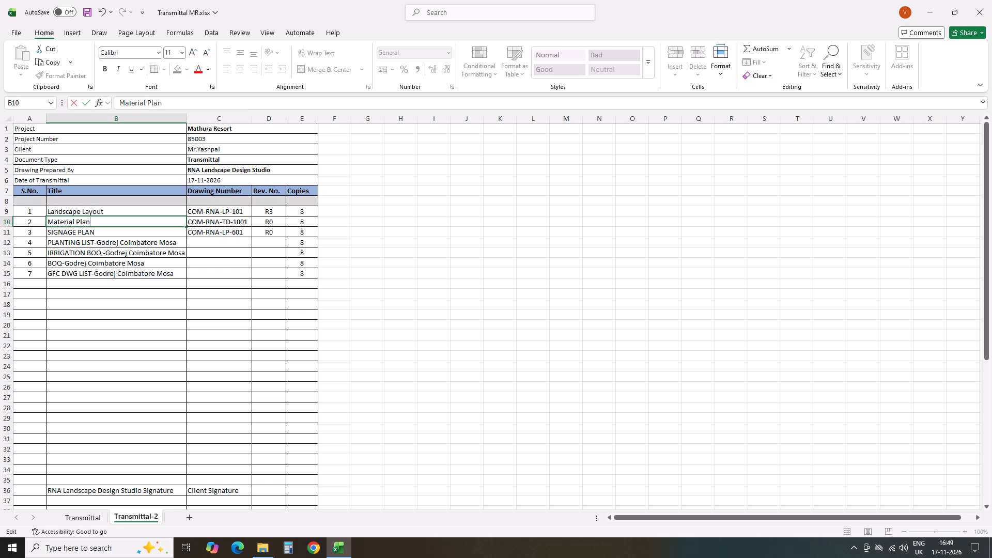
Replace the SIGNAGE PLAN title in the third drawing row with Grading Plan.
double_click(101, 229)
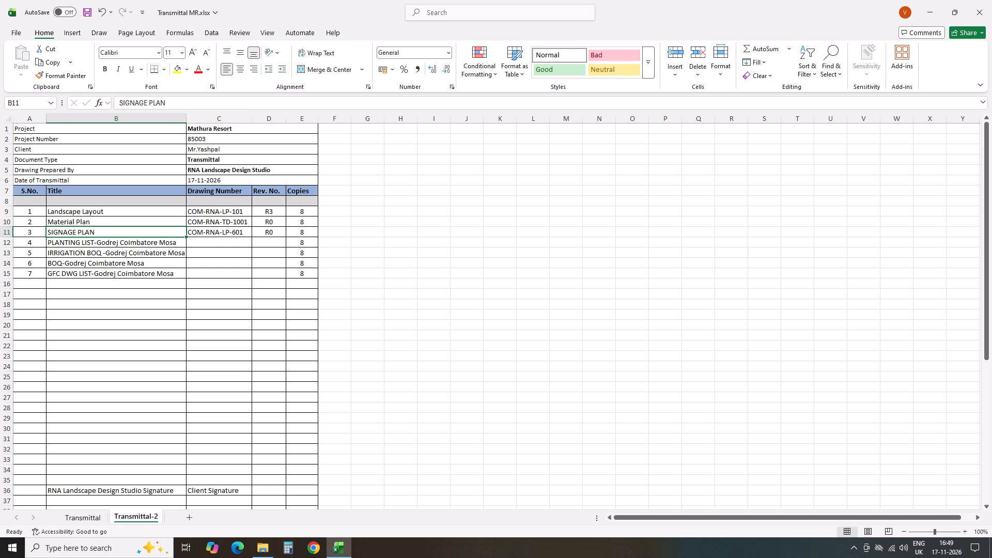
double_click(100, 231)
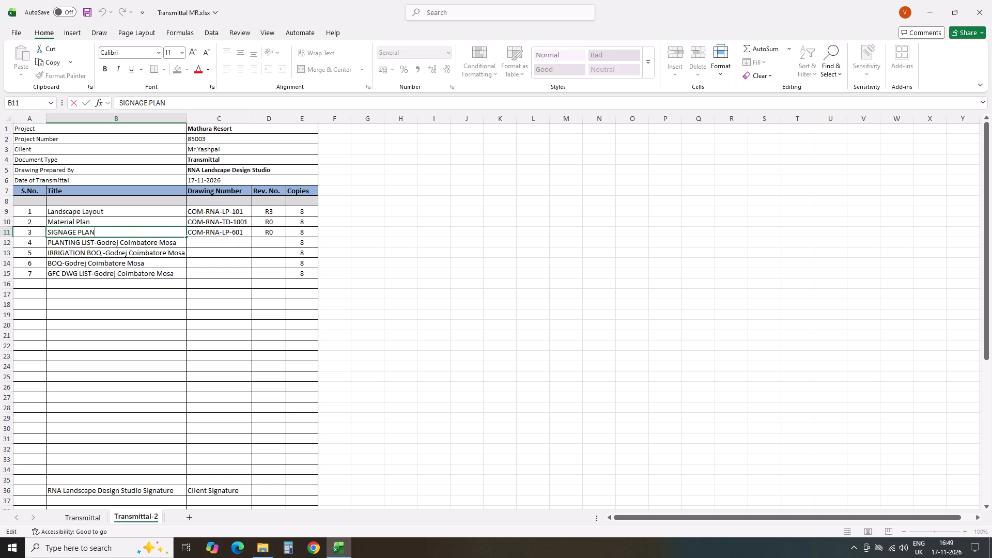
key(BackSpace)
key(BackSpace)
key(BackSpace)
key(BackSpace)
key(BackSpace)
key(BackSpace)
key(BackSpace)
key(BackSpace)
key(BackSpace)
key(BackSpace)
key(BackSpace)
key(BackSpace)
key(BackSpace)
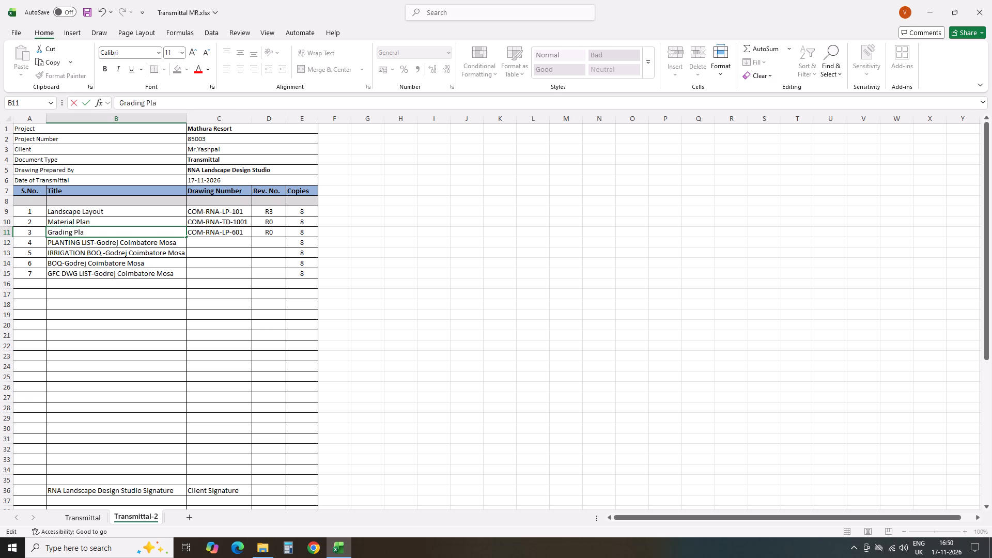
Replace the PLANTING LIST title in the fourth drawing row with Lighting Paln.
double_click(142, 243)
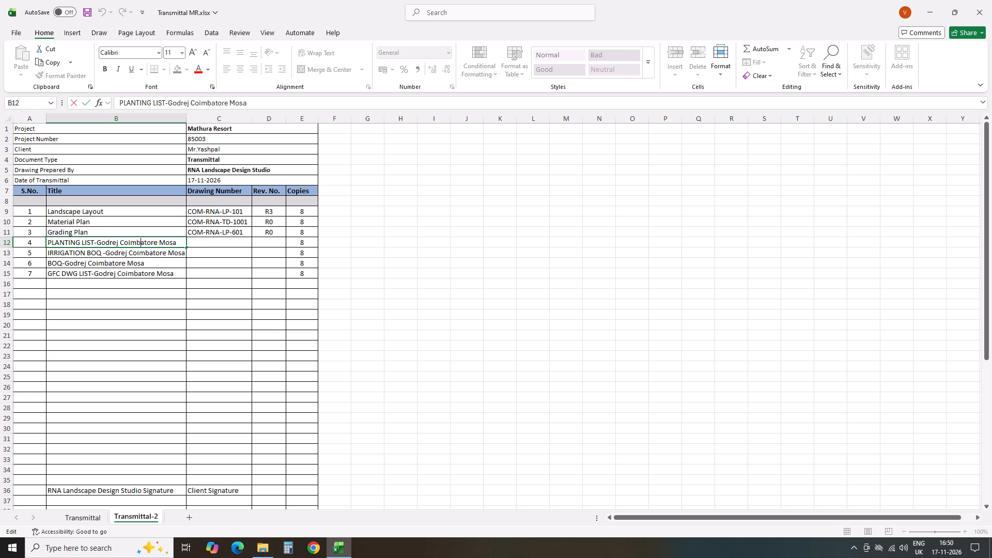
click(174, 241)
click(181, 244)
key(BackSpace)
key(BackSpace)
key(BackSpace)
key(BackSpace)
key(BackSpace)
key(BackSpace)
key(BackSpace)
key(BackSpace)
key(BackSpace)
key(BackSpace)
key(BackSpace)
key(BackSpace)
key(BackSpace)
key(BackSpace)
key(BackSpace)
key(BackSpace)
key(BackSpace)
key(BackSpace)
key(BackSpace)
key(BackSpace)
key(BackSpace)
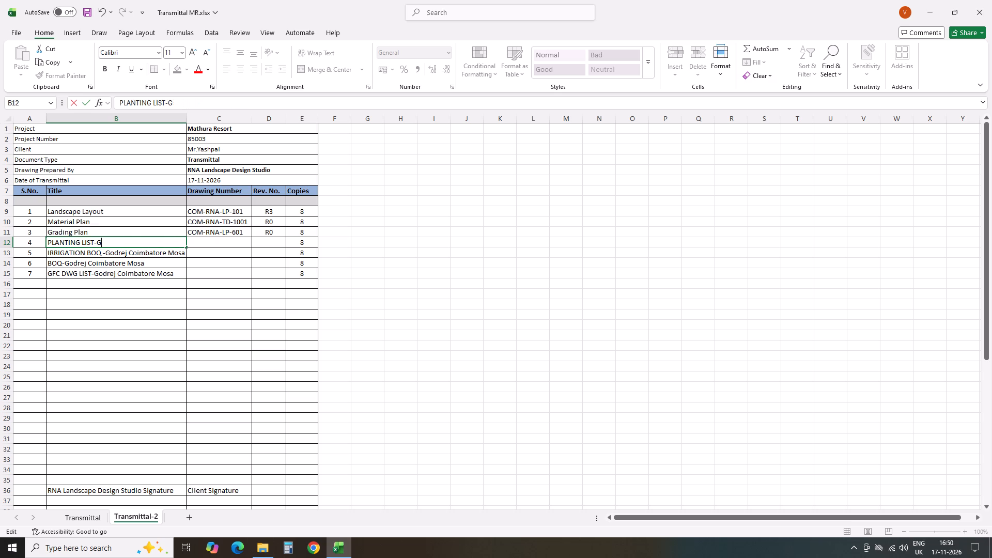
key(BackSpace)
key(BackSpace)
key(BackSpace)
key(BackSpace)
key(BackSpace)
key(BackSpace)
key(BackSpace)
key(BackSpace)
key(BackSpace)
key(BackSpace)
key(BackSpace)
key(BackSpace)
key(BackSpace)
key(BackSpace)
key(BackSpace)
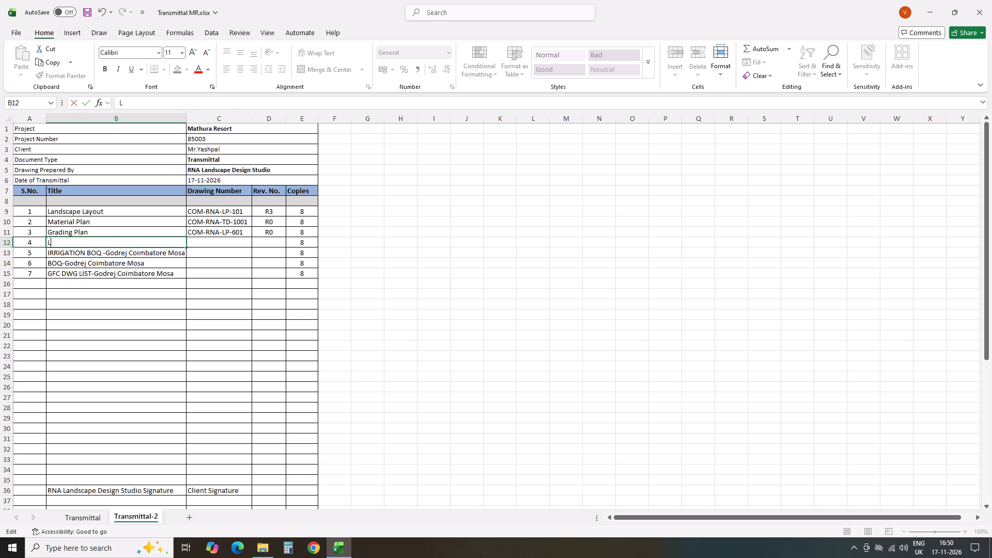
text(ighting)
key(space)
click(222, 302)
Replace the IRRIGATION BOQ title in the fifth drawing row with Sections.
double_click(124, 253)
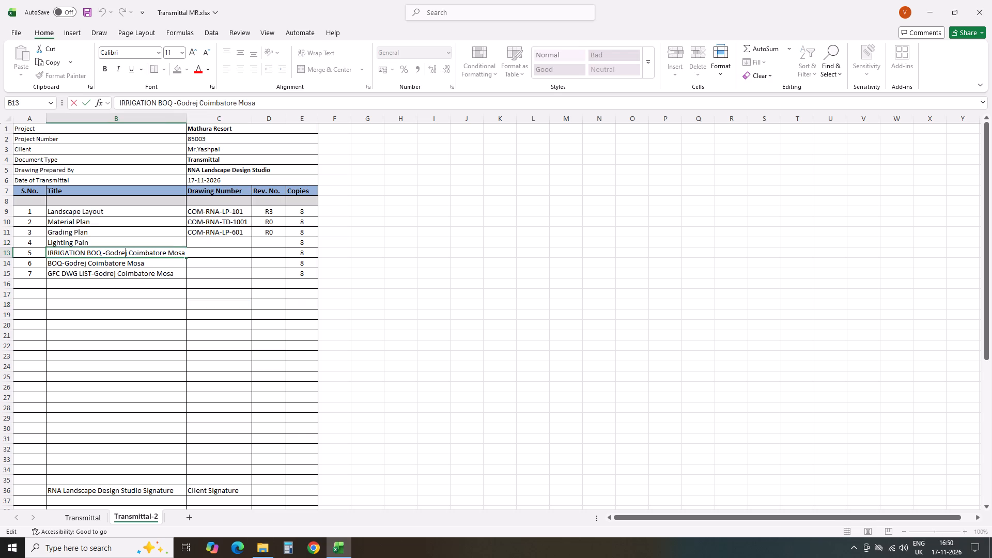
click(170, 251)
key(Right)
key(Right)
key(Right)
key(Right)
key(Right)
key(BackSpace)
key(BackSpace)
key(BackSpace)
key(BackSpace)
key(BackSpace)
key(BackSpace)
key(BackSpace)
key(BackSpace)
key(BackSpace)
key(BackSpace)
key(BackSpace)
key(BackSpace)
key(BackSpace)
key(BackSpace)
key(BackSpace)
key(BackSpace)
key(BackSpace)
key(BackSpace)
key(BackSpace)
key(BackSpace)
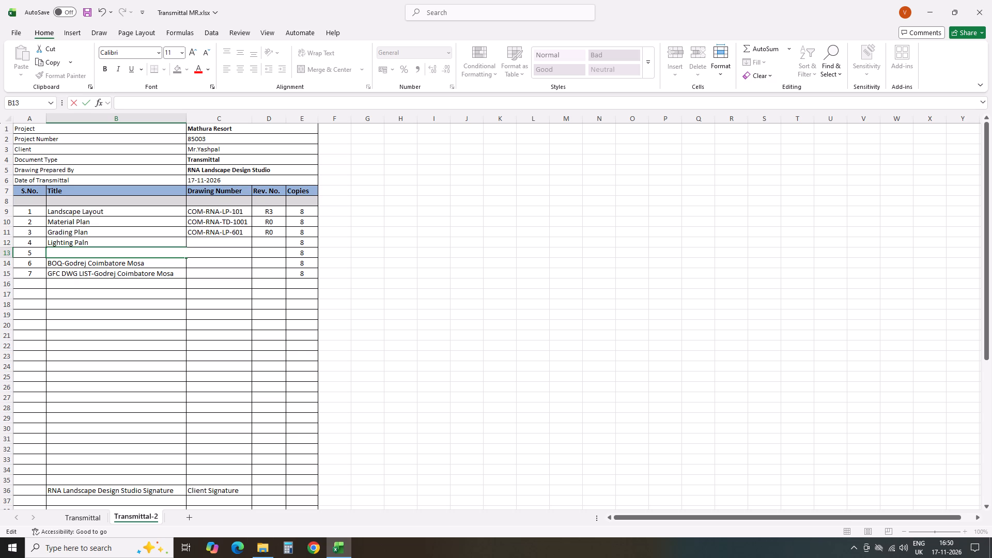
click(132, 251)
text(sec)
key(BackSpace)
key(BackSpace)
key(s)
text(ections)
Correct the misspelled word in the fourth drawing row's title so it reads Lighting Plan.
double_click(84, 240)
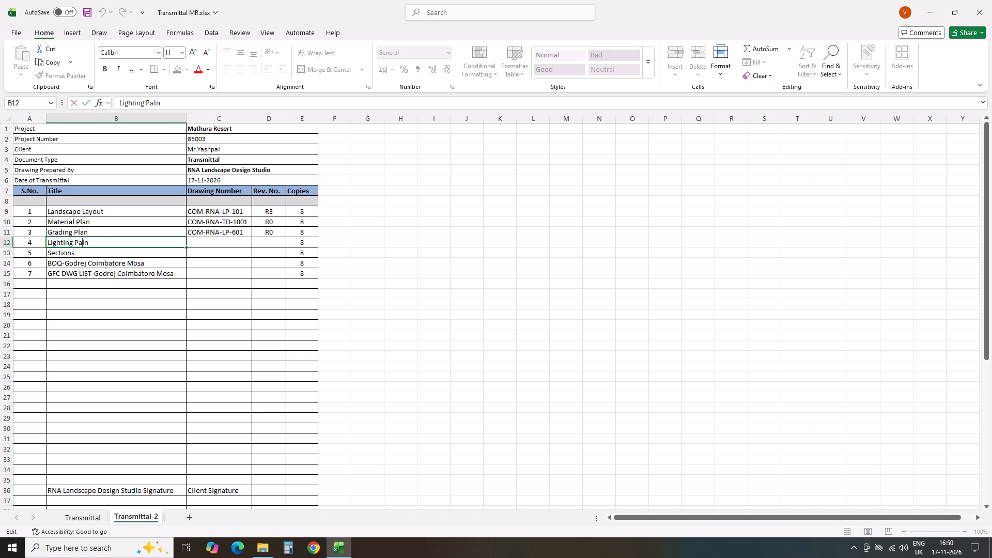
key(BackSpace)
key(Right)
key(a)
Replace the BOQ title in the sixth drawing row with Typical Details.
double_click(150, 262)
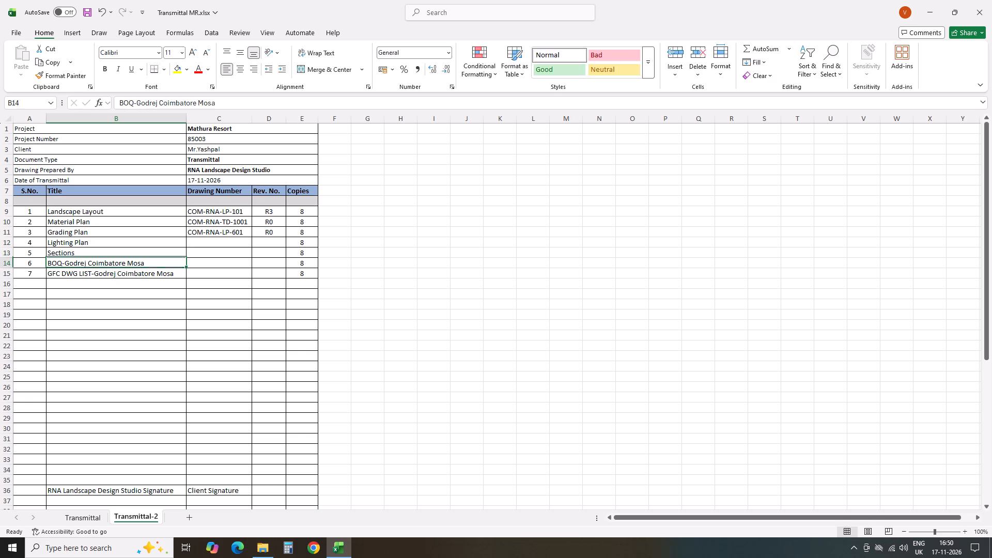
key(BackSpace)
key(BackSpace)
key(BackSpace)
key(BackSpace)
key(BackSpace)
key(BackSpace)
key(BackSpace)
key(BackSpace)
key(BackSpace)
key(BackSpace)
key(BackSpace)
key(BackSpace)
key(BackSpace)
key(BackSpace)
key(BackSpace)
key(BackSpace)
key(BackSpace)
key(BackSpace)
key(BackSpace)
key(BackSpace)
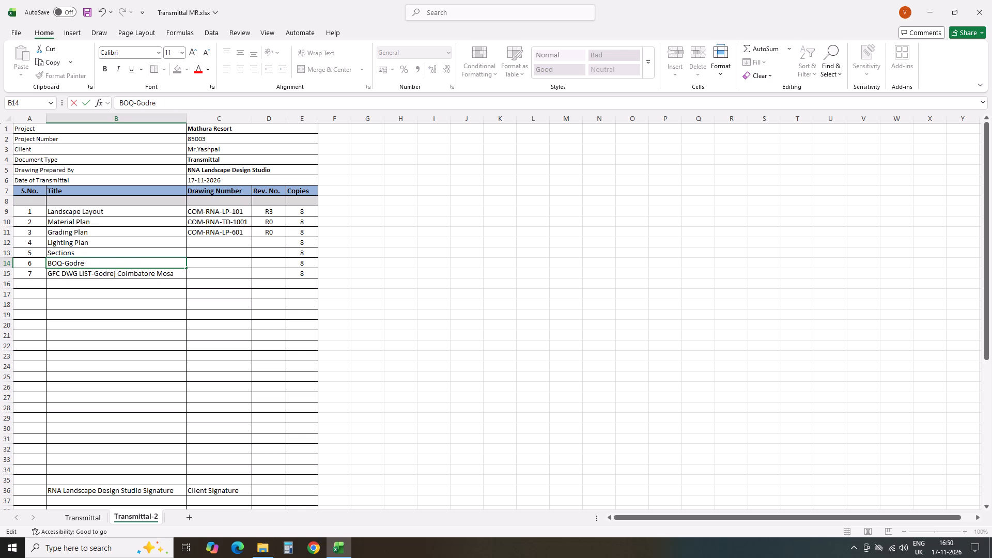
key(BackSpace)
key(BackSpace)
key(BackSpace)
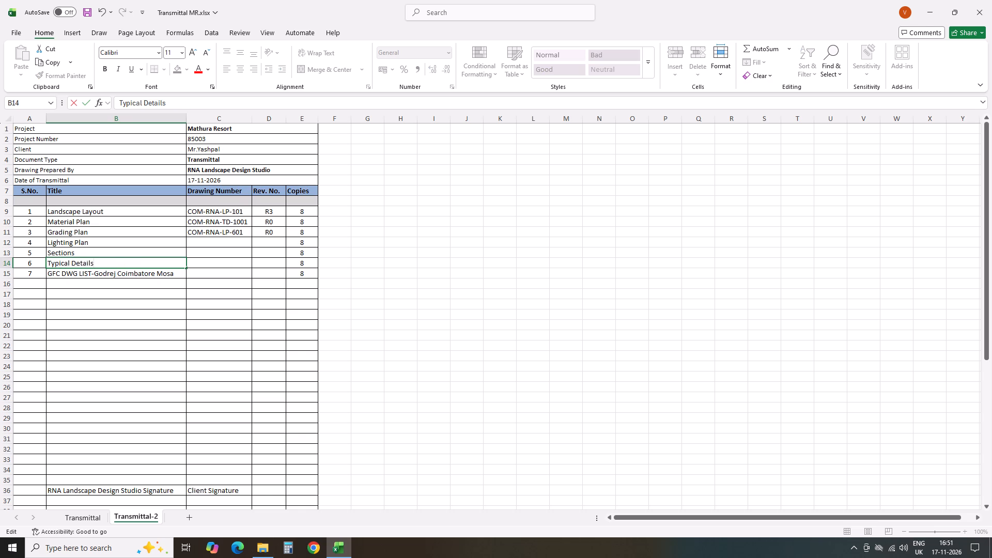
Replace the GFC DWG LIST title in the seventh drawing row with Paving Pattern.
double_click(159, 274)
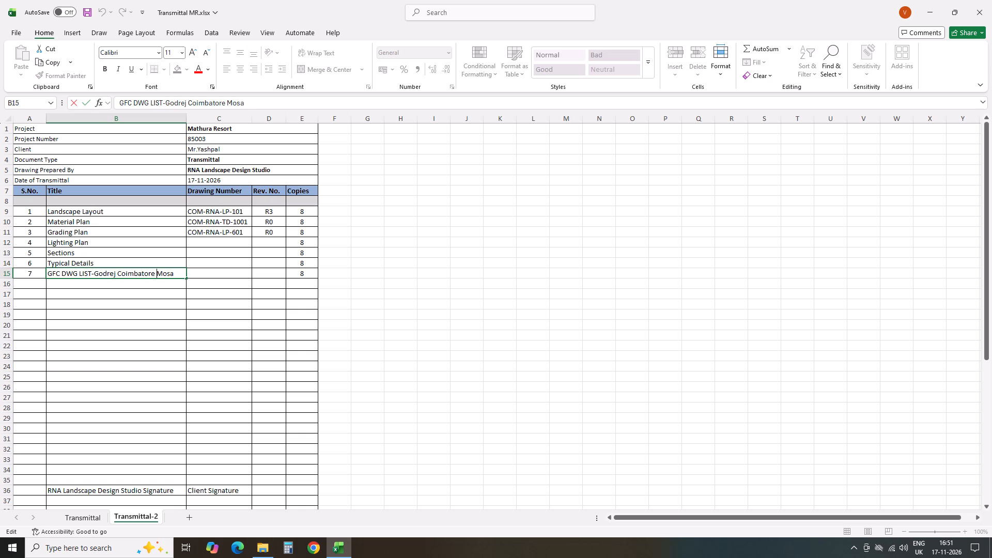
click(177, 274)
key(BackSpace)
key(BackSpace)
key(BackSpace)
key(BackSpace)
key(BackSpace)
key(BackSpace)
key(BackSpace)
key(BackSpace)
key(BackSpace)
key(BackSpace)
key(BackSpace)
key(BackSpace)
key(BackSpace)
key(BackSpace)
key(BackSpace)
key(BackSpace)
key(BackSpace)
key(BackSpace)
key(BackSpace)
key(BackSpace)
key(BackSpace)
key(BackSpace)
key(BackSpace)
key(BackSpace)
key(BackSpace)
key(BackSpace)
key(BackSpace)
key(BackSpace)
key(BackSpace)
key(BackSpace)
key(BackSpace)
key(BackSpace)
key(BackSpace)
key(BackSpace)
key(BackSpace)
key(BackSpace)
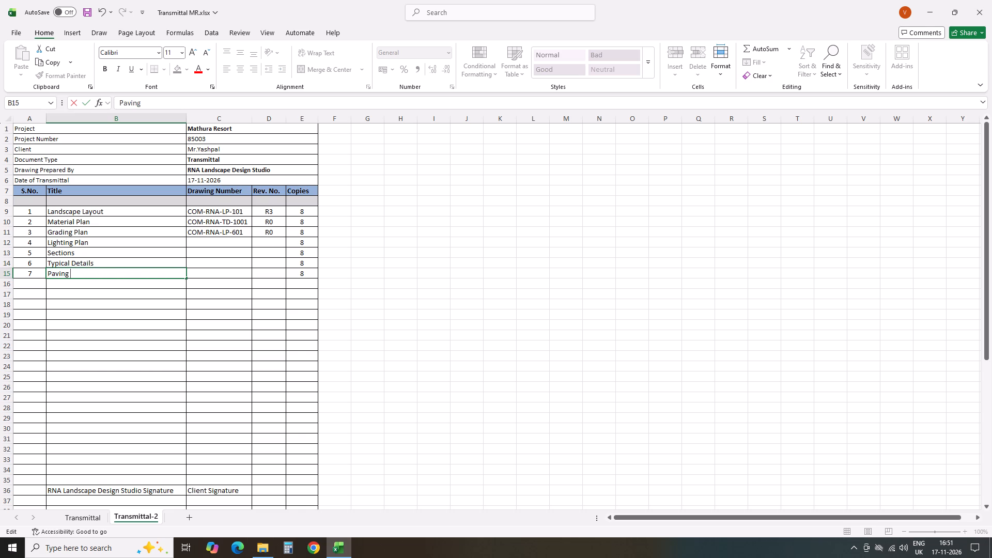
text([P)
key(BackSpace)
key(BackSpace)
key(o)
key(BackSpace)
key(n)
scroll(164, 274, up, 1)
click(89, 336)
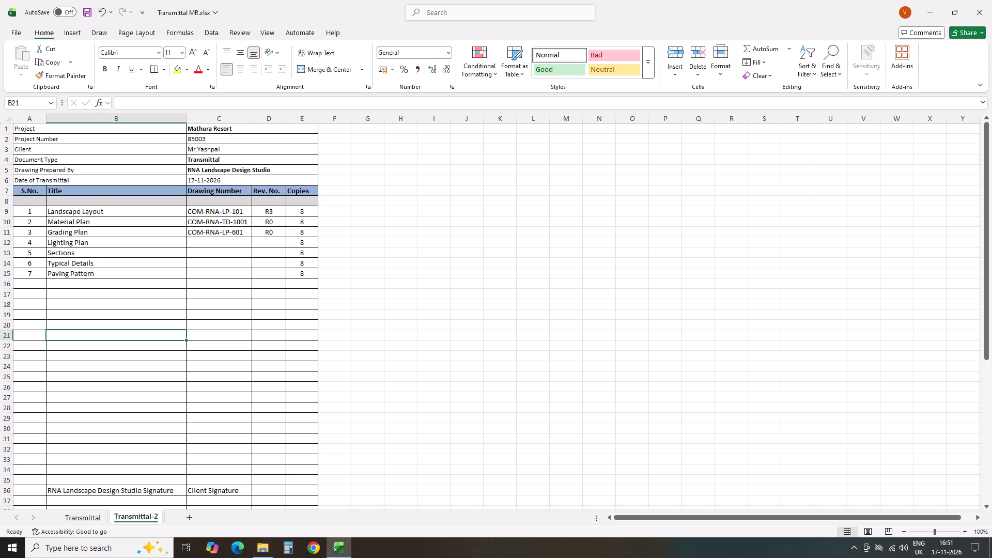
Extend the serial numbers one row below 7 as a fill series to add number 8.
click(37, 271)
drag(46, 278, 45, 292)
click(54, 296)
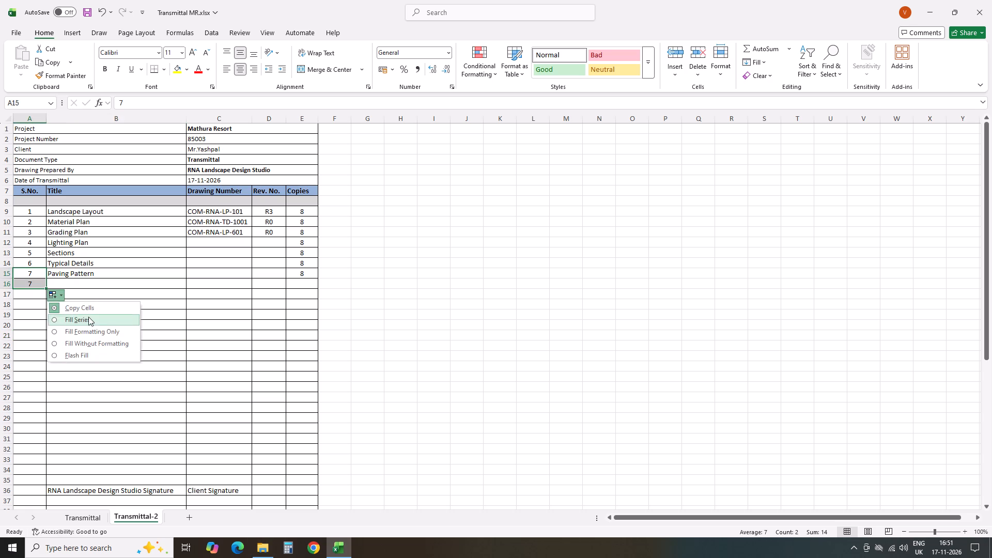
click(88, 317)
Copy the Paving Pattern title into the eighth drawing row and rewrite it as Boundary Wall Details.
click(90, 289)
click(92, 274)
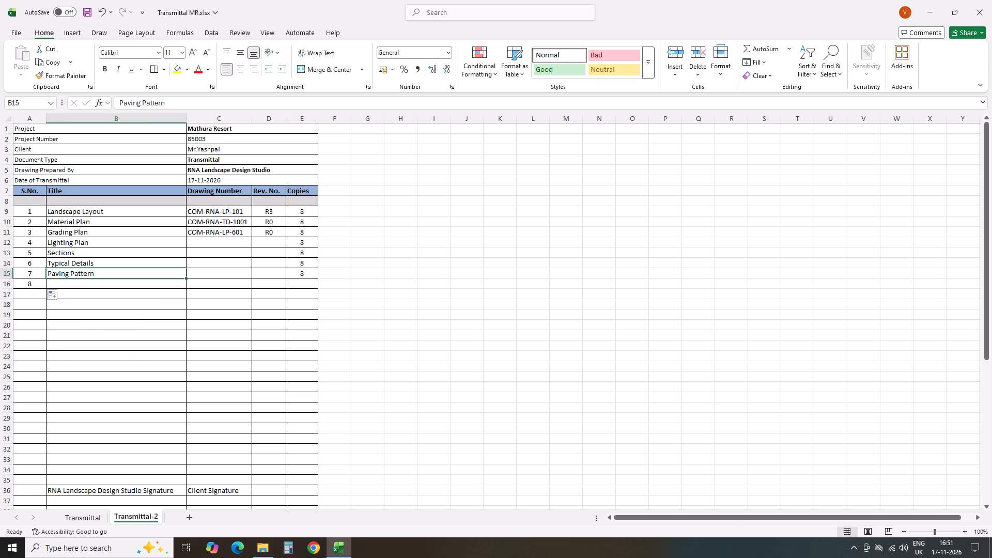
key(ctrl+c)
double_click(91, 285)
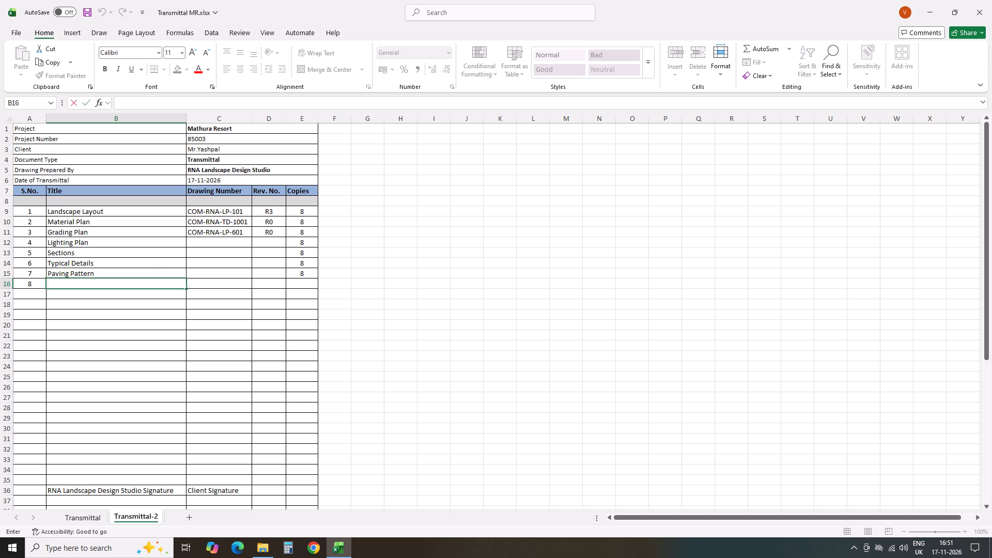
key(ctrl+v)
key(ctrl+v)
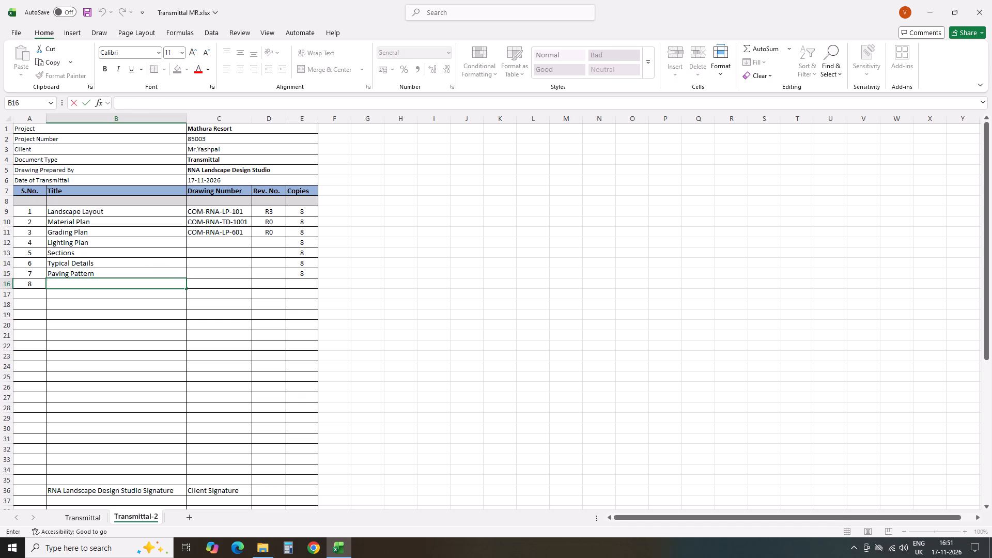
click(118, 274)
key(ctrl+c)
click(125, 283)
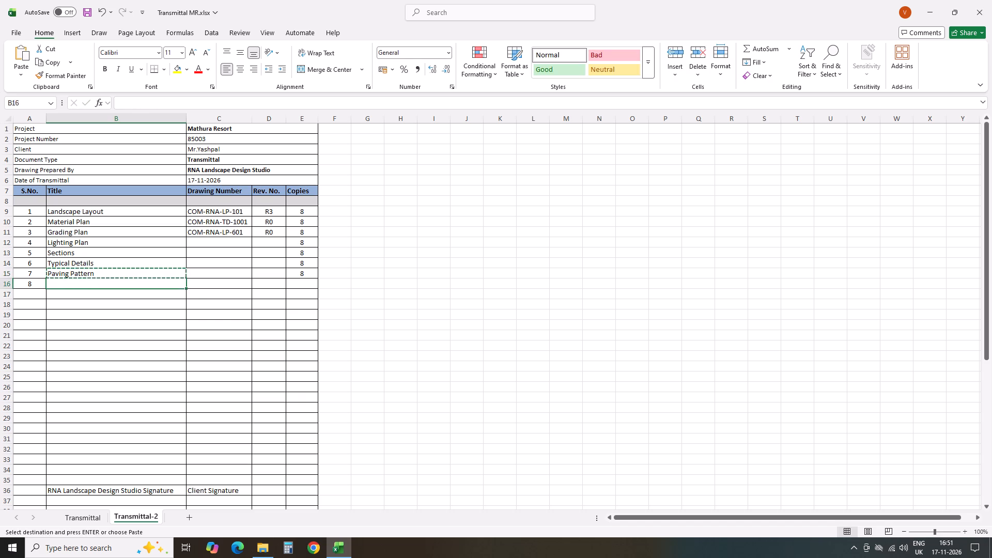
key(ctrl+v)
double_click(132, 283)
key(BackSpace)
key(BackSpace)
key(BackSpace)
key(BackSpace)
key(BackSpace)
key(BackSpace)
key(BackSpace)
key(BackSpace)
key(BackSpace)
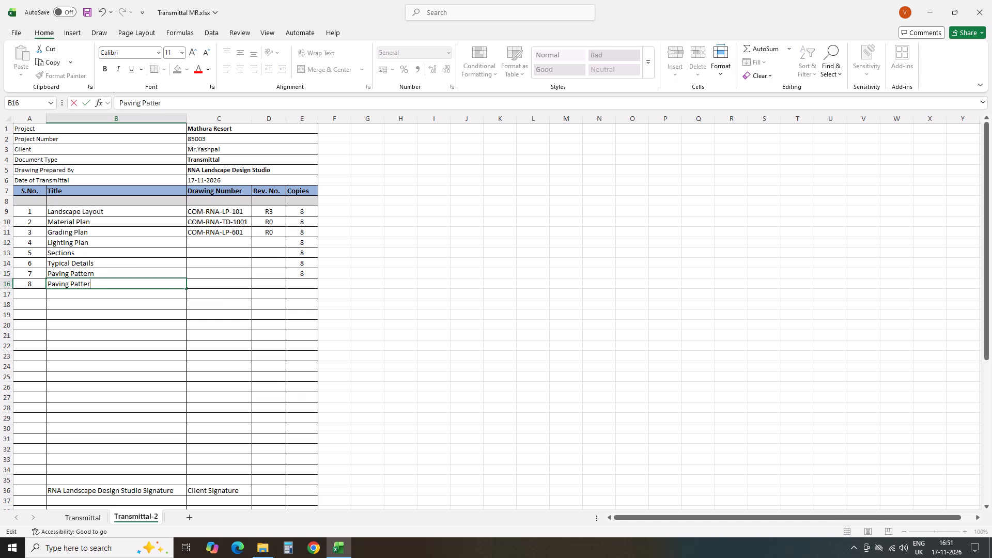
key(BackSpace)
key(BackSpace)
key(BackSpace)
key(BackSpace)
text(oundary)
key(space)
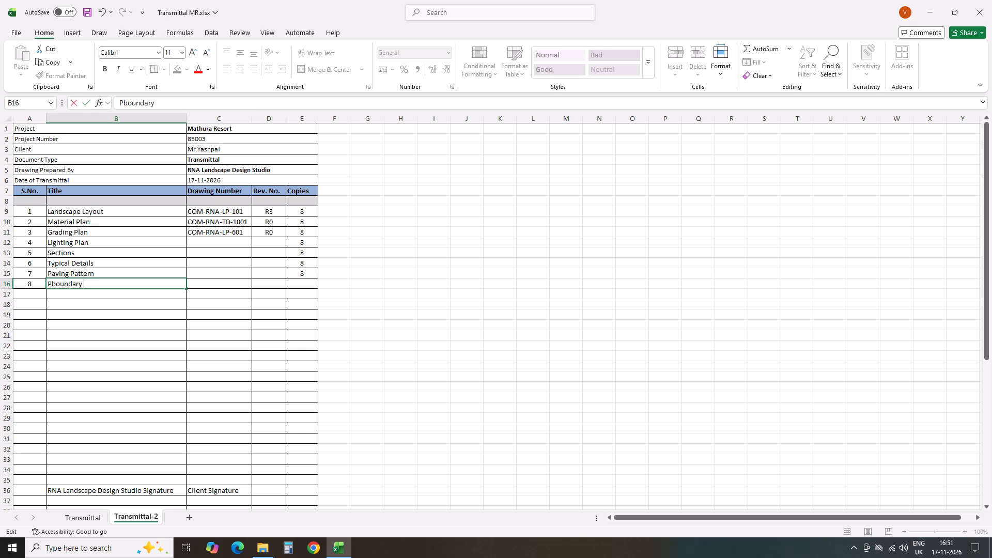
key(Left)
key(Left)
key(Left)
key(Left)
key(Left)
key(Left)
key(Left)
key(Left)
key(BackSpace)
key(b)
key(Left)
key(BackSpace)
key(Right)
key(Right)
key(Right)
key(Right)
key(Right)
key(Right)
key(Right)
key(Right)
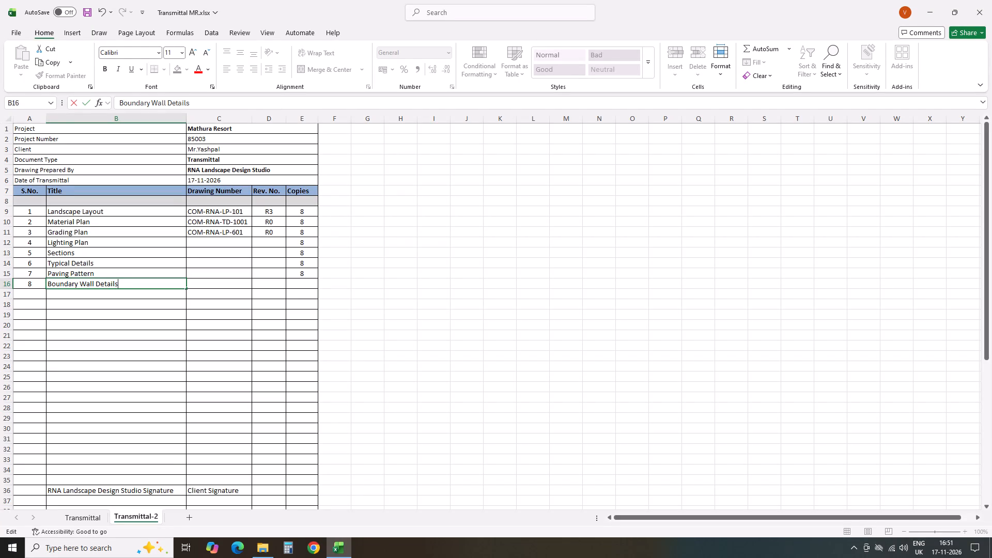
click(448, 344)
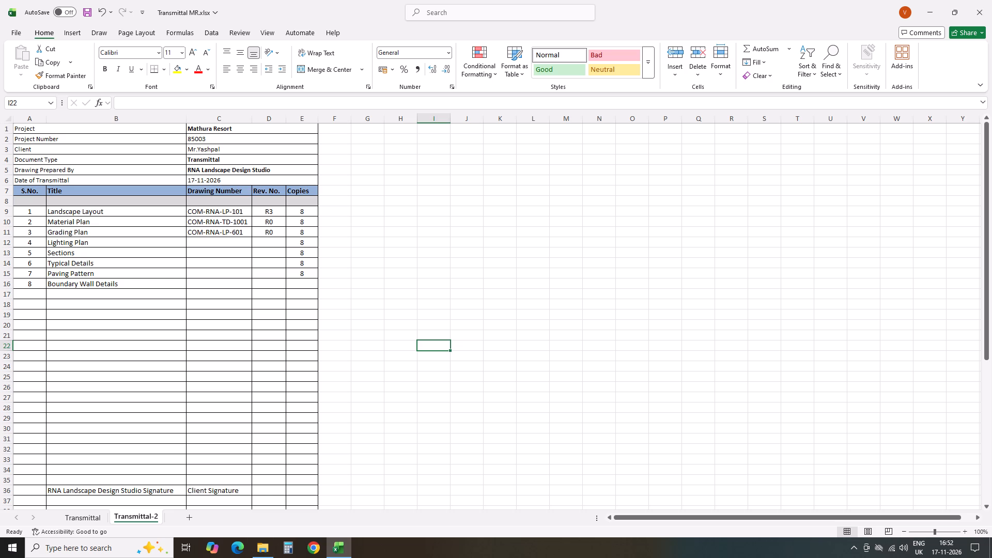
Change the Landscape Layout drawing number to MR-RNA-LP-00-03.
double_click(216, 209)
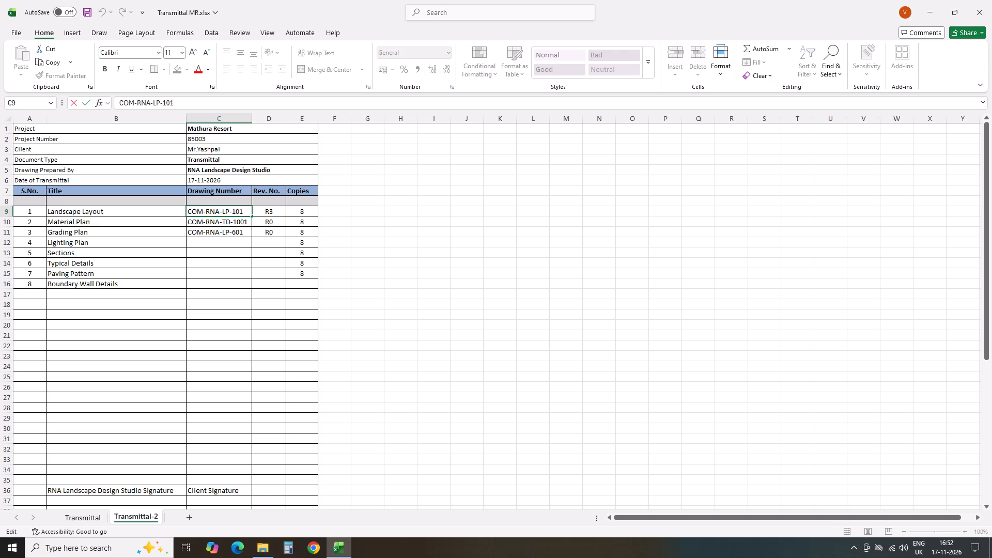
click(202, 213)
key(BackSpace)
key(BackSpace)
key(BackSpace)
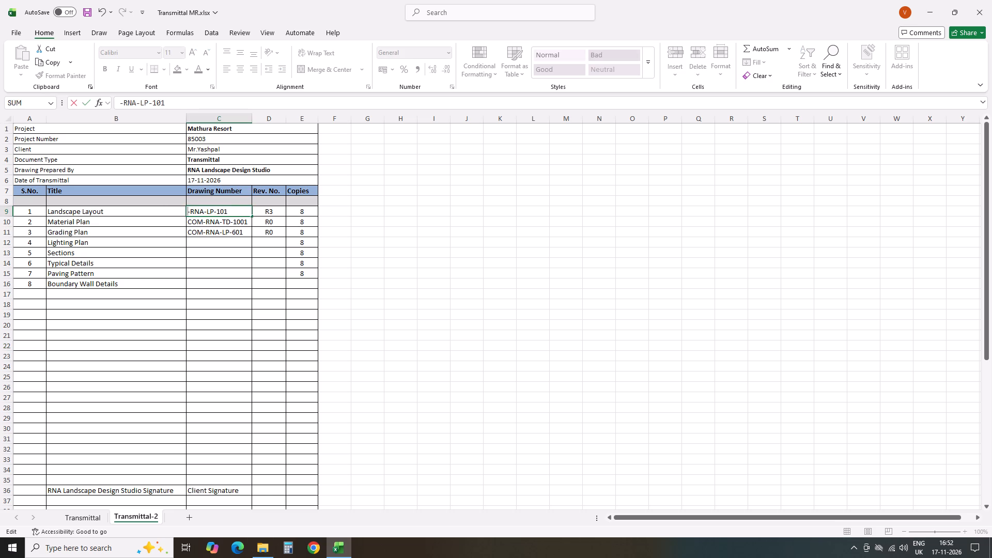
text(mr)
key(BackSpace)
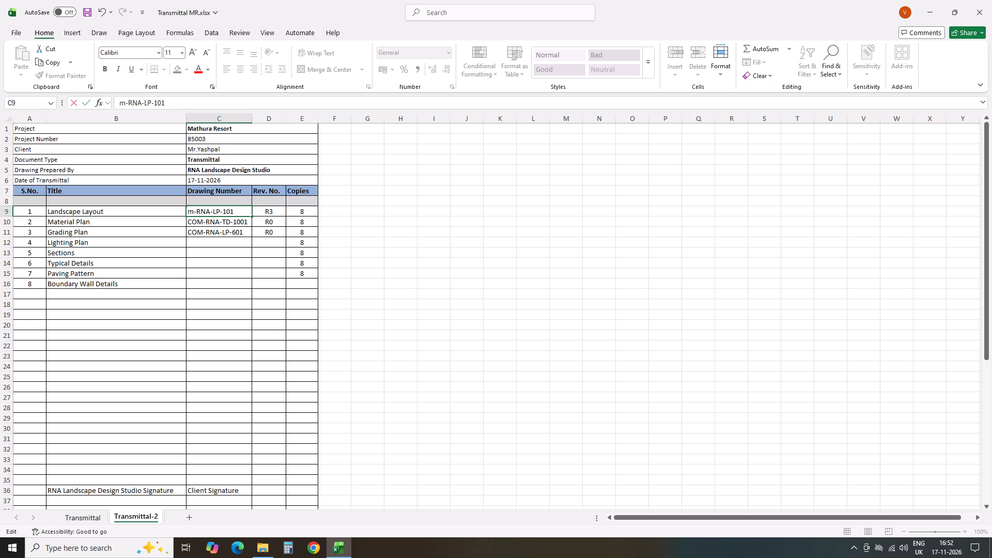
text(MR)
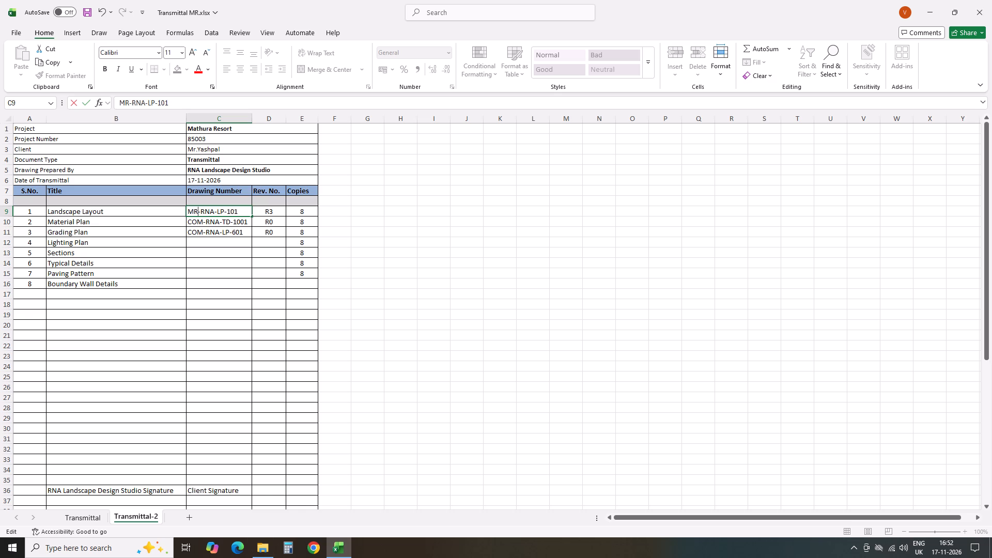
key(Right)
key(Right)
key(Right)
key(Right)
key(Right)
key(Right)
key(Right)
key(Right)
key(Right)
key(BackSpace)
key(0)
key(Right)
key(Right)
key(minus)
key(BackSpace)
key(BackSpace)
key(BackSpace)
key(1)
key(minus)
key(BackSpace)
key(BackSpace)
key(0)
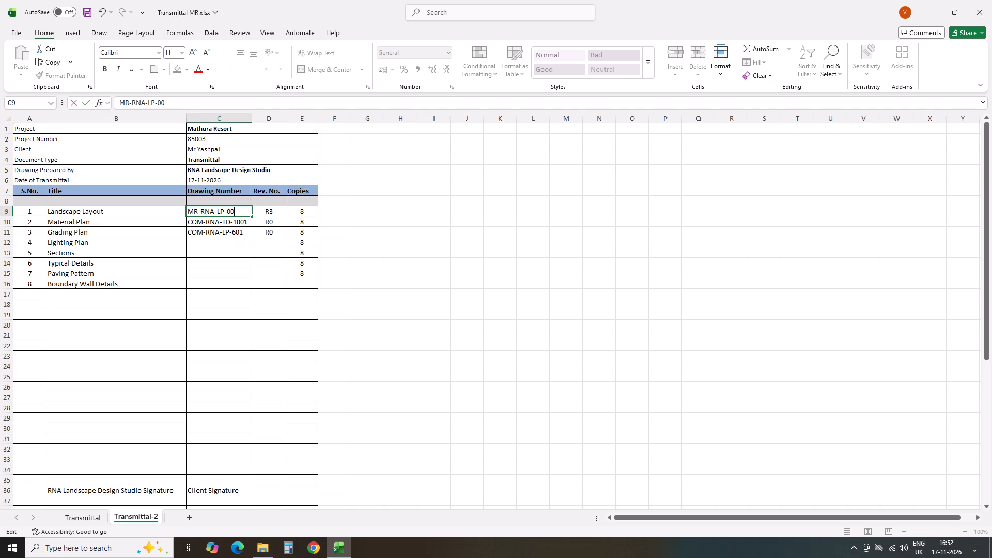
text(-03)
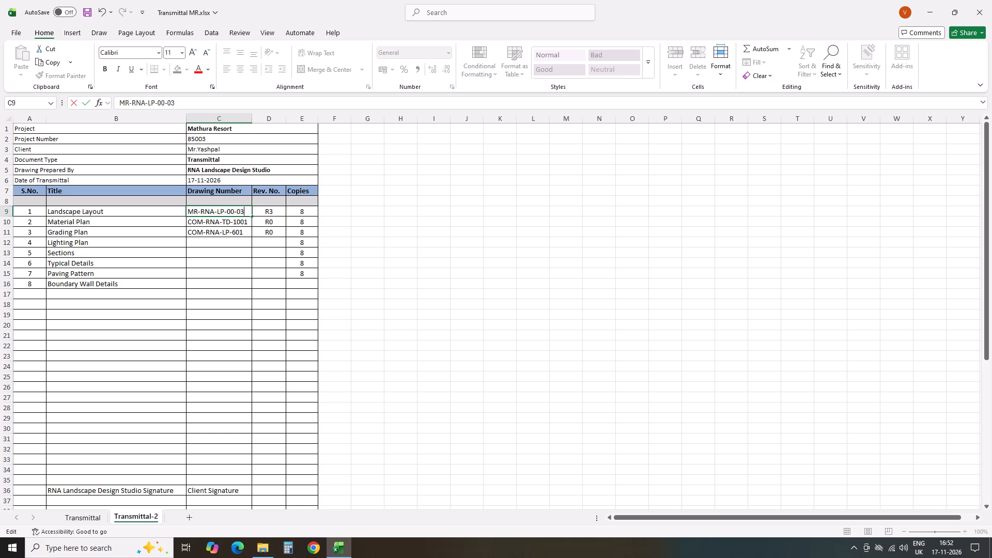
Set the Landscape Layout row's revision number to R1 and its copies to 1.
double_click(273, 212)
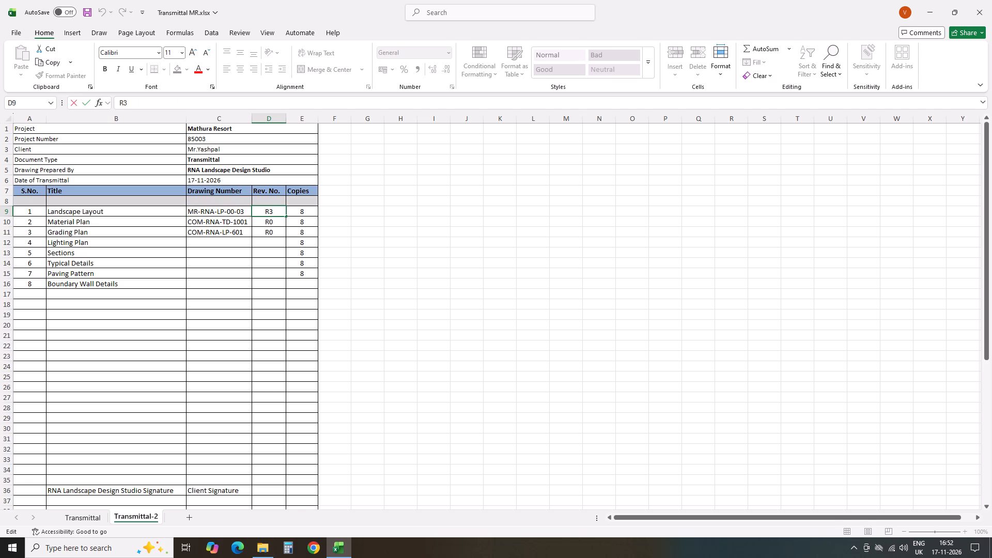
key(BackSpace)
key(1)
double_click(306, 212)
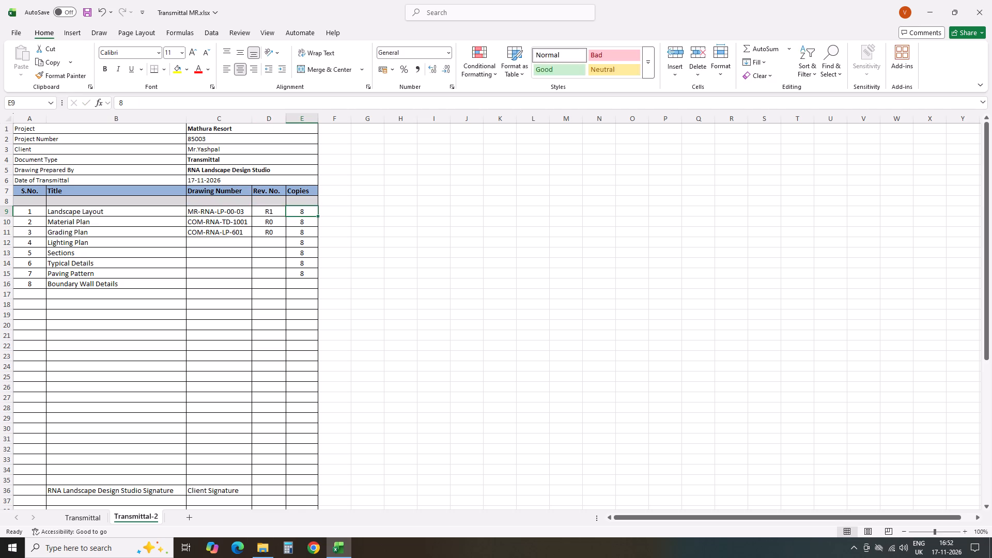
key(BackSpace)
key(1)
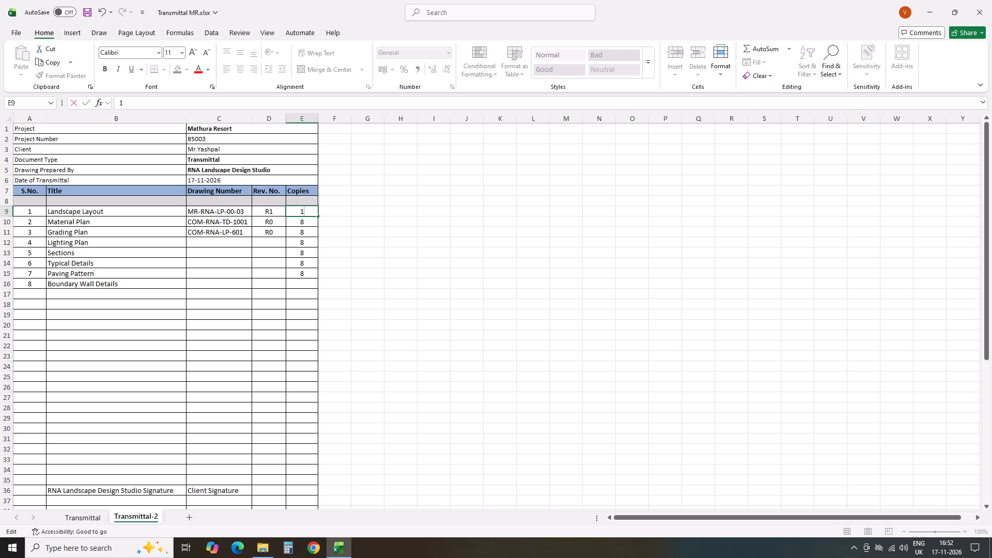
click(468, 202)
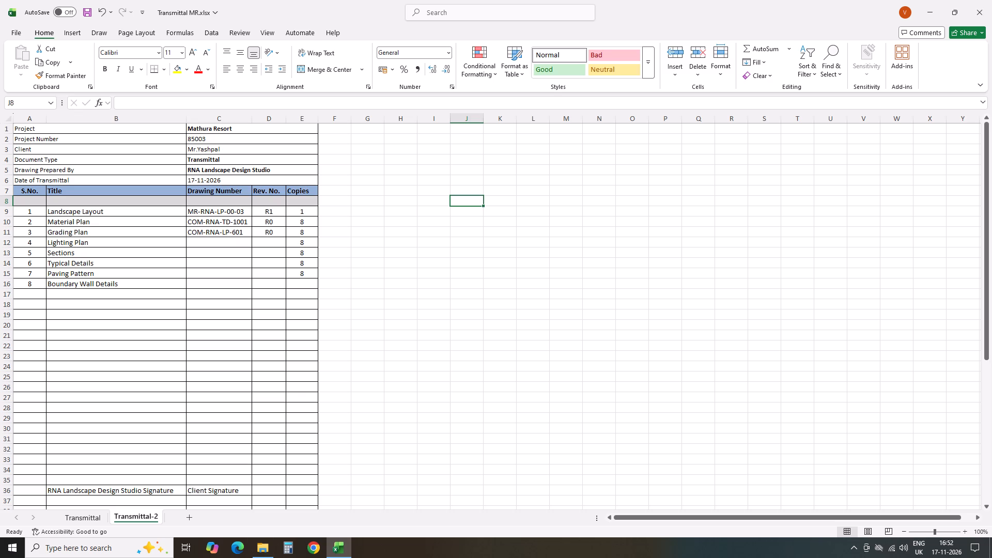
Widen the Drawing Number column to about 18.57 and slightly widen the Rev. No. and Copies columns.
click(244, 210)
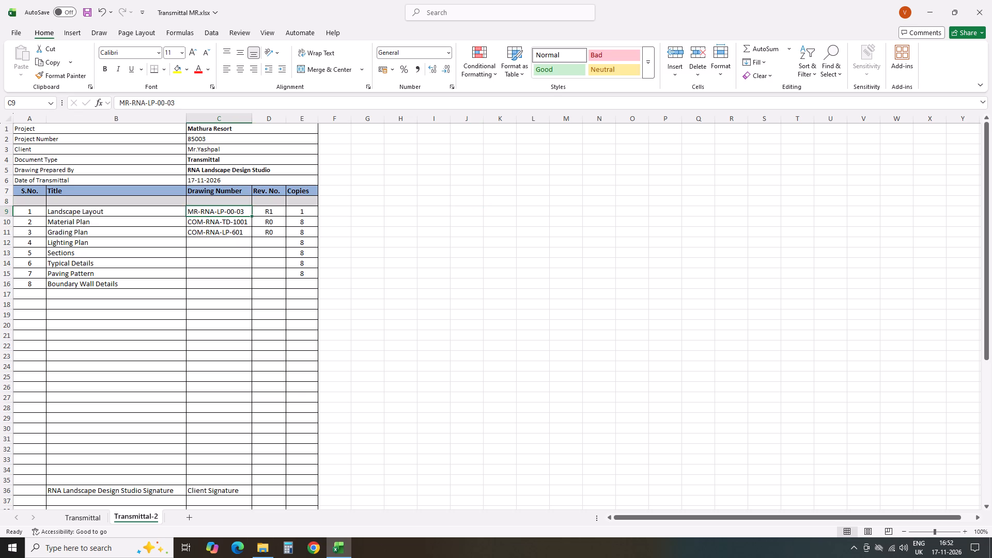
drag(252, 117, 256, 117)
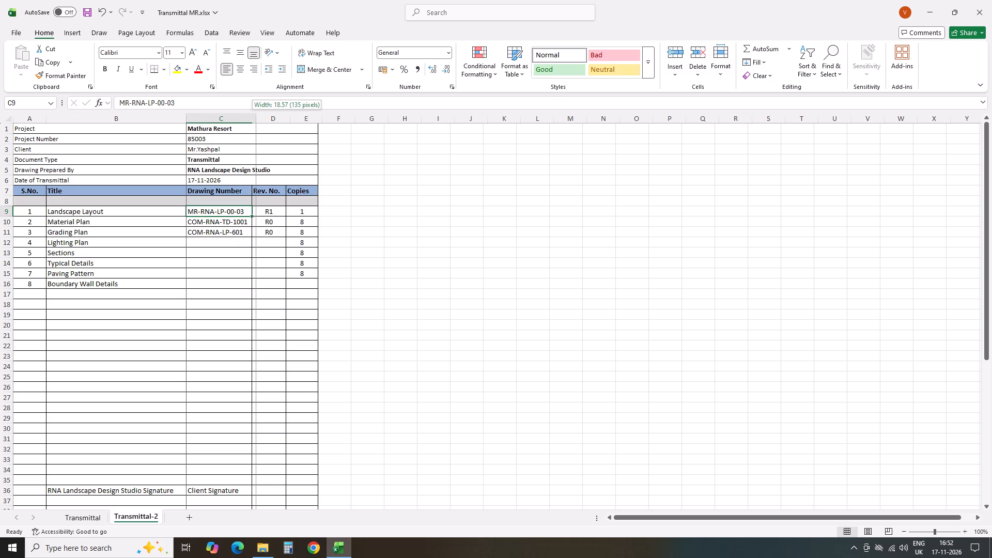
drag(256, 117, 257, 117)
click(446, 158)
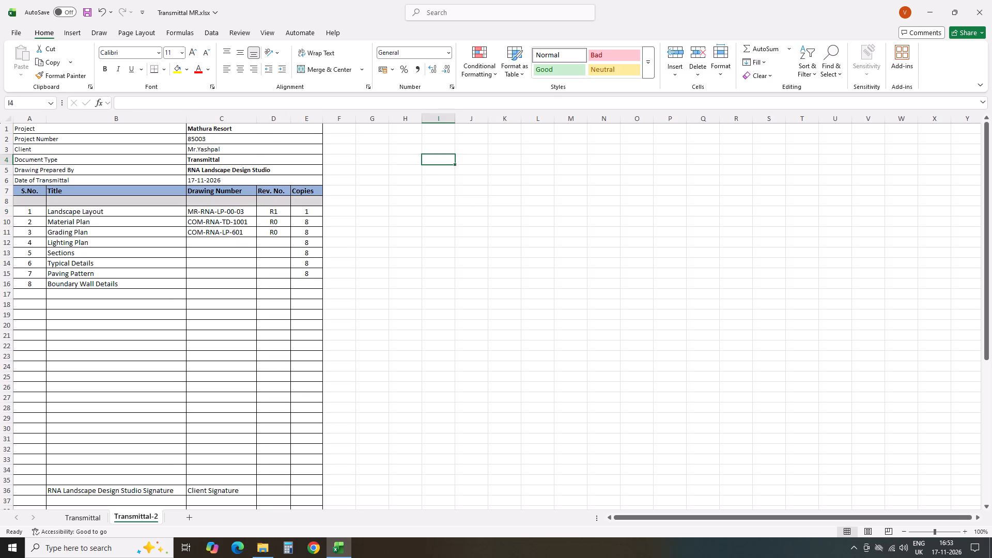
drag(289, 116, 295, 116)
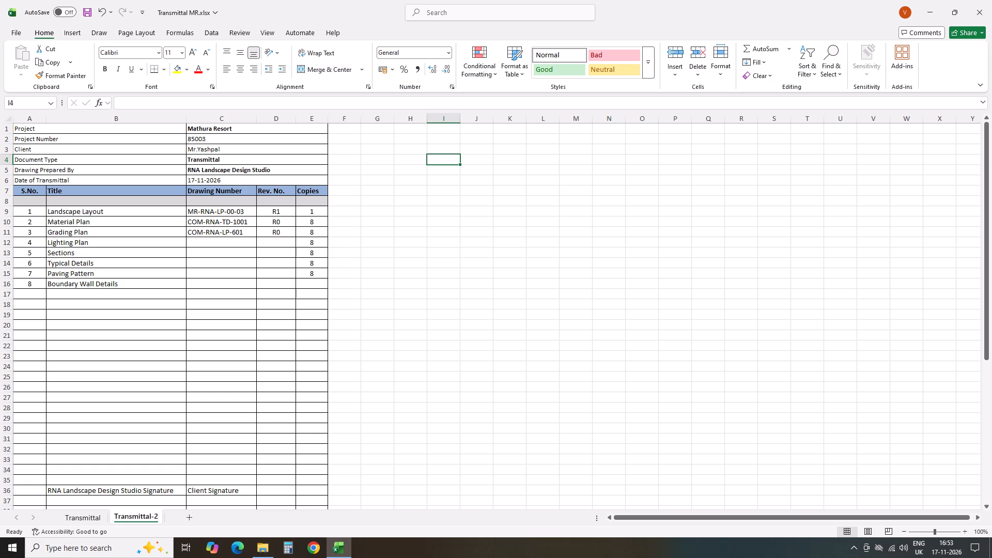
click(327, 118)
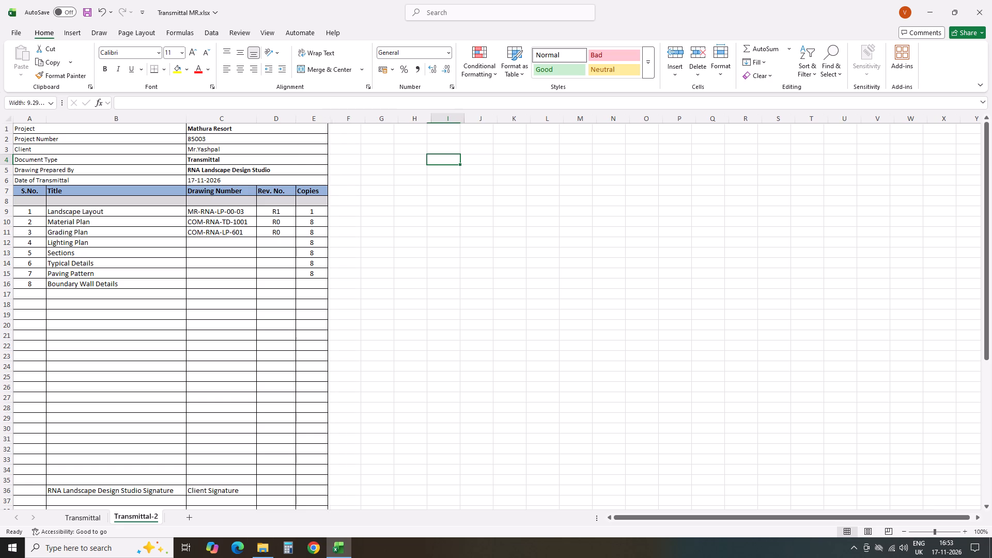
click(422, 207)
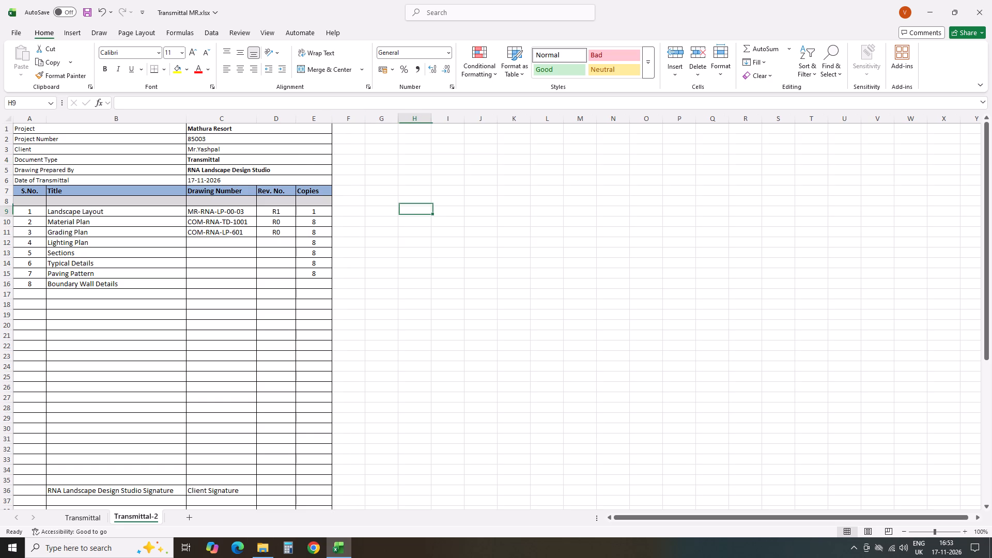
Add spaces around the last hyphen of the Landscape Layout drawing number so it reads MR-RNA-LP-00 - 03.
click(246, 222)
click(541, 236)
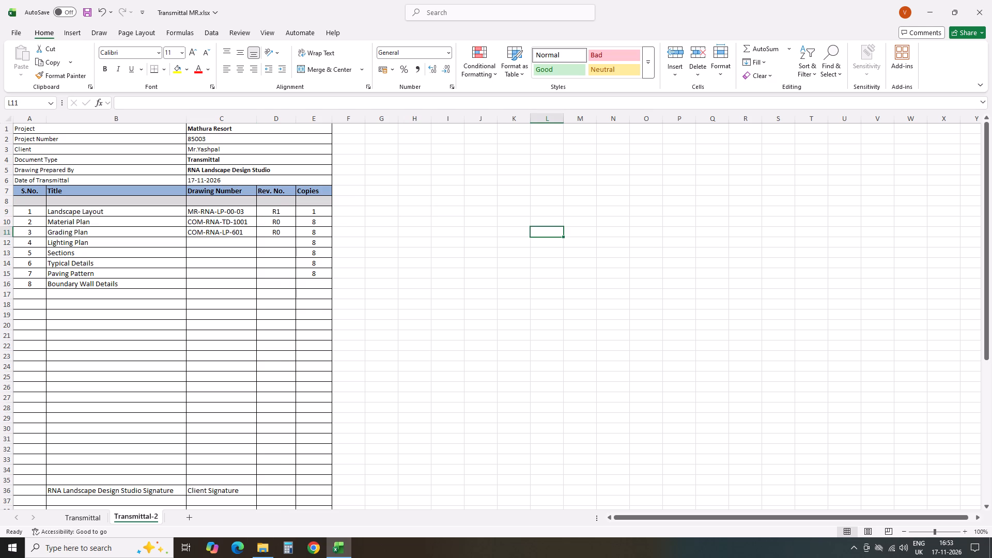
double_click(233, 211)
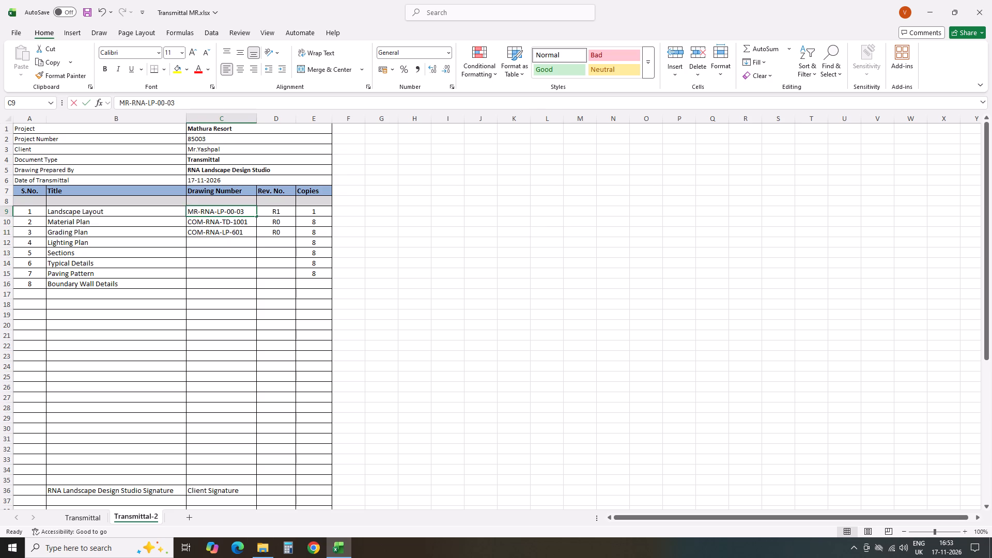
key(space)
click(238, 210)
key(space)
click(461, 269)
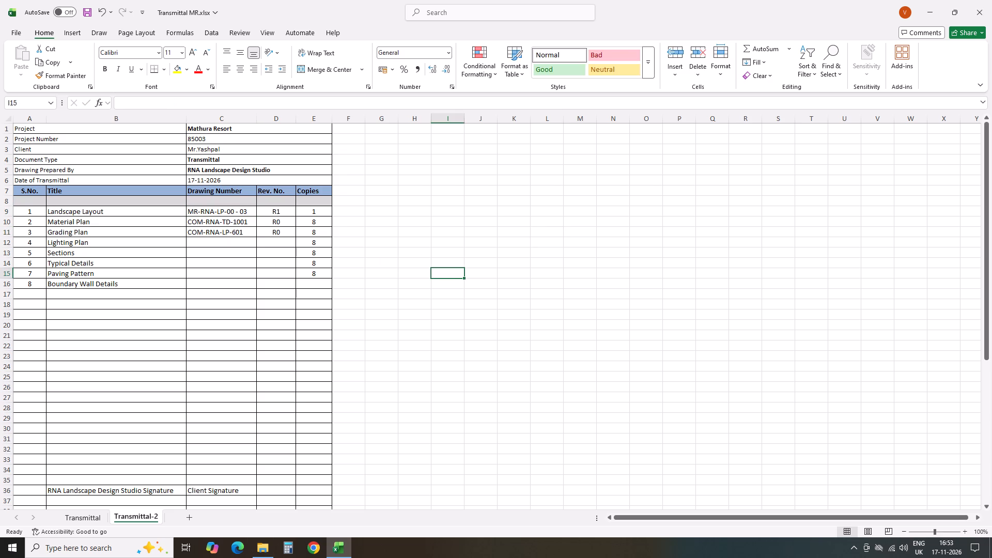
double_click(241, 211)
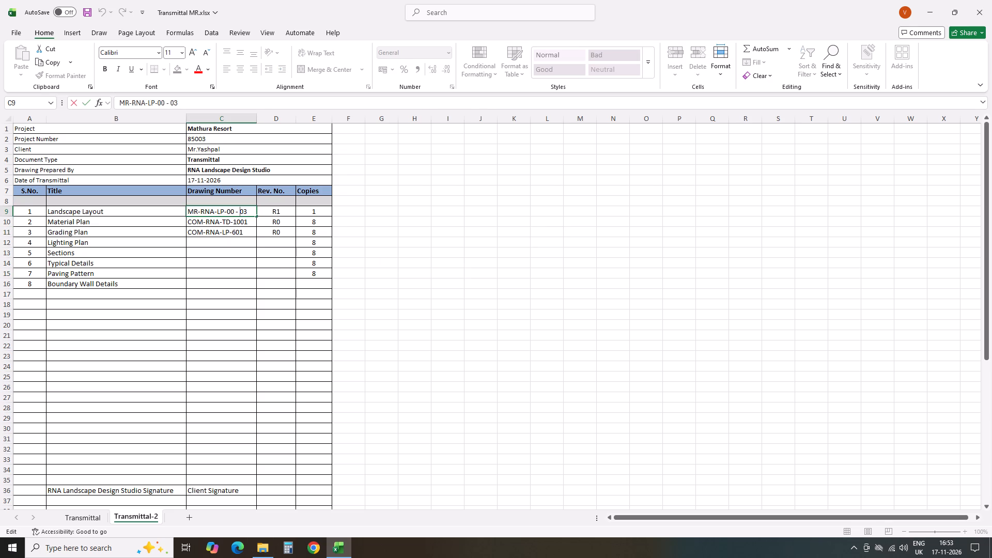
key(BackSpace)
key(space)
click(565, 230)
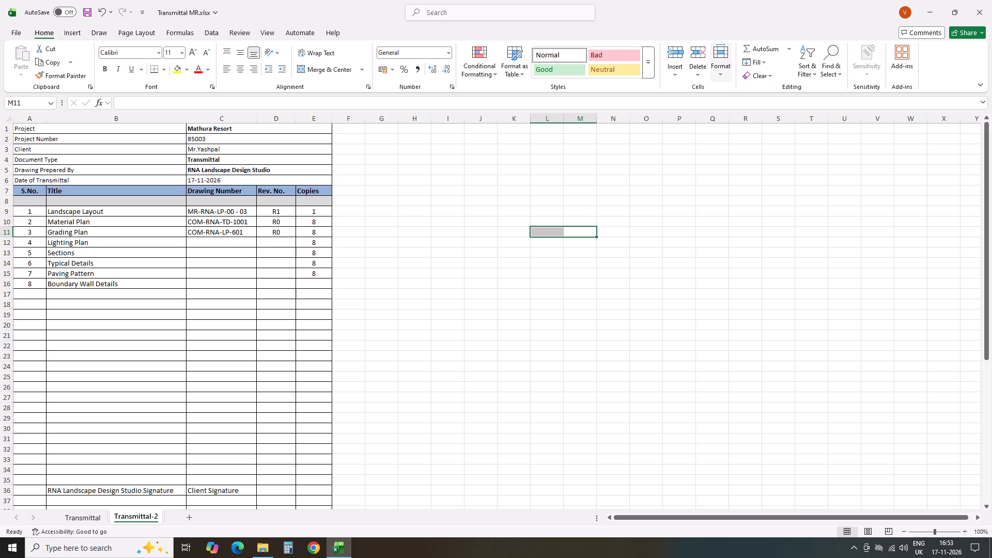
Clear the old COM drawing numbers from the Material Plan and Grading Plan rows.
click(238, 224)
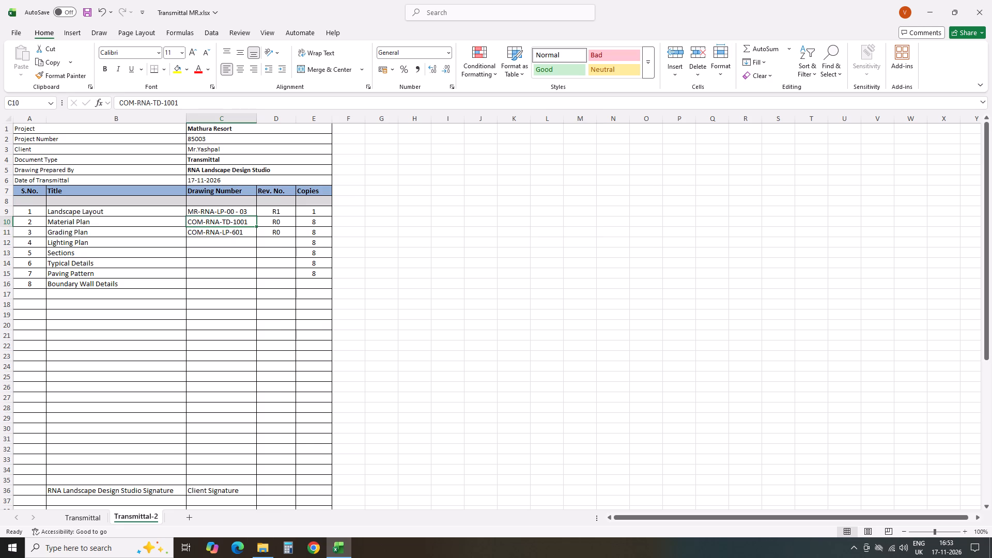
key(Delete)
click(233, 233)
key(Delete)
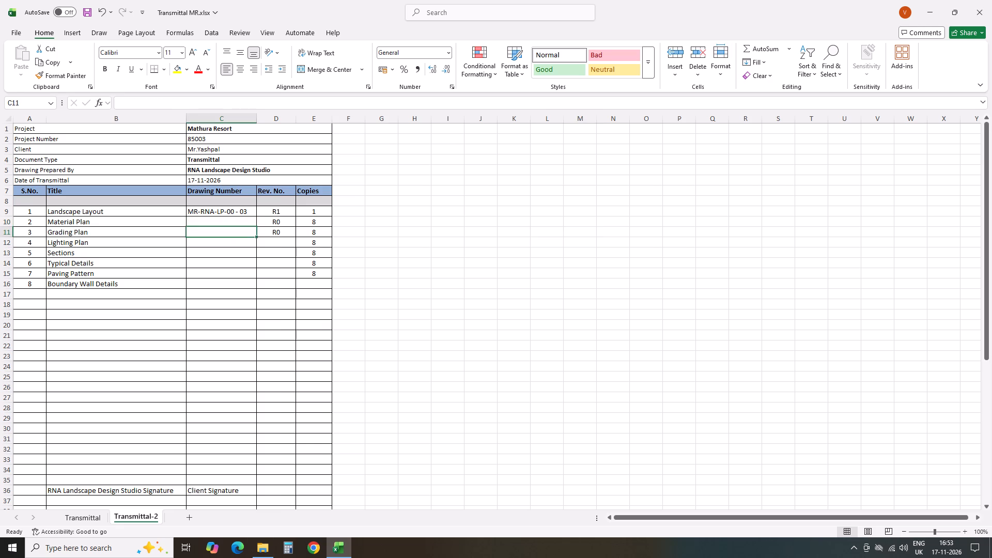
Copy the Landscape Layout drawing number into the Grading Plan row and edit it to MR-RNA-LP-301 - 303.
click(245, 213)
key(ctrl+c)
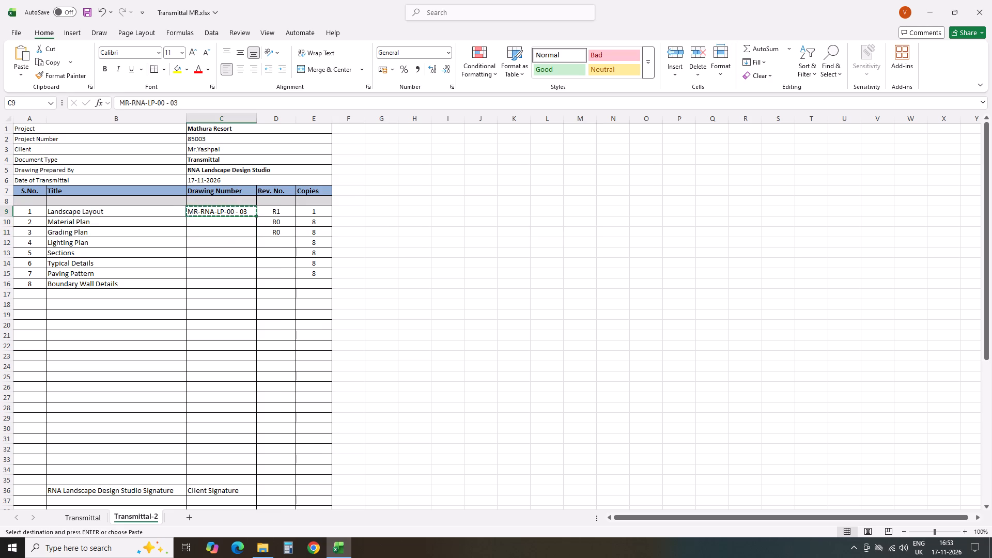
click(239, 233)
key(ctrl+v)
double_click(234, 232)
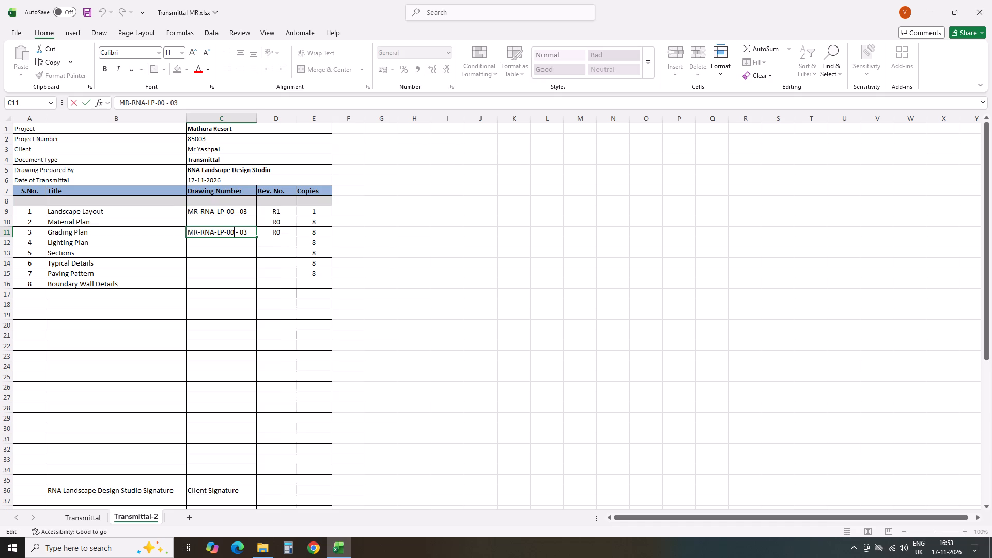
click(228, 234)
key(3)
click(244, 232)
click(238, 231)
key(BackSpace)
key(1)
click(243, 234)
key(3)
click(524, 191)
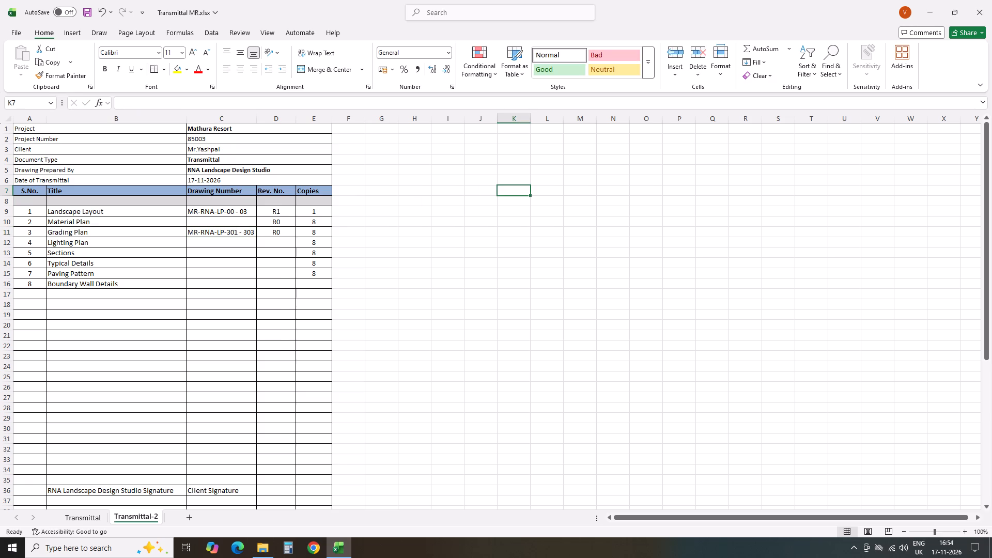
Copy the Landscape Layout drawing number into the Material Plan row and edit it to MR-RNA-LP-100 - 103.
click(209, 213)
key(ctrl+c)
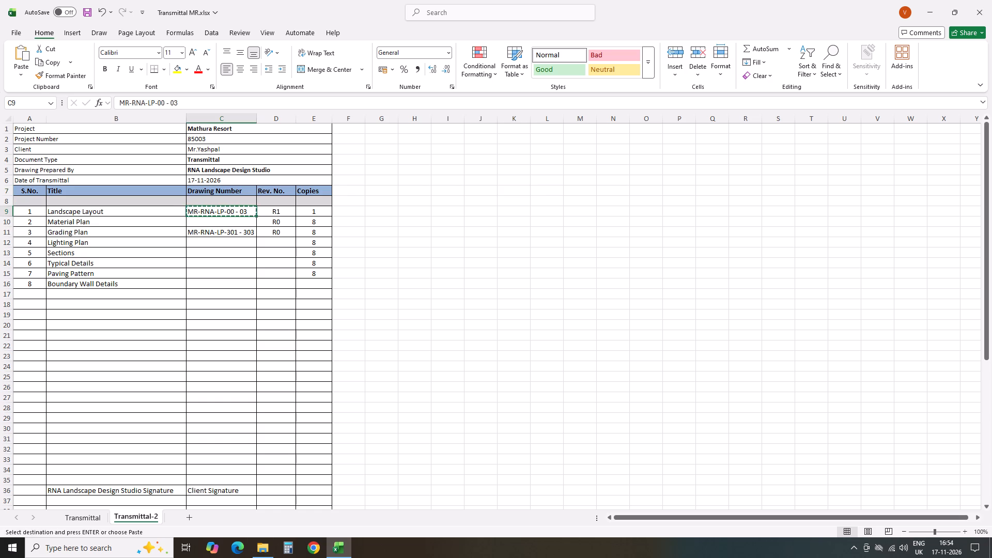
click(227, 223)
key(ctrl+v)
click(466, 227)
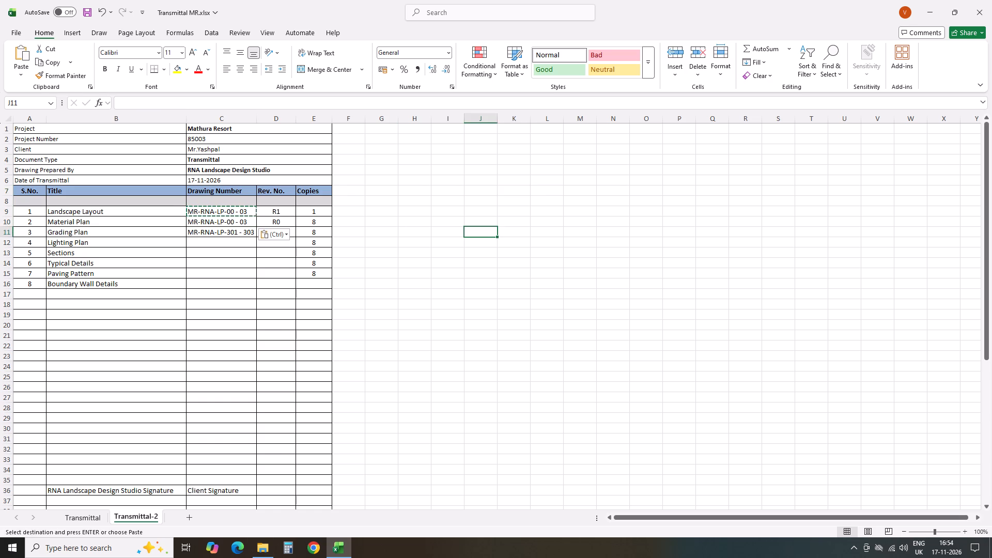
key(Escape)
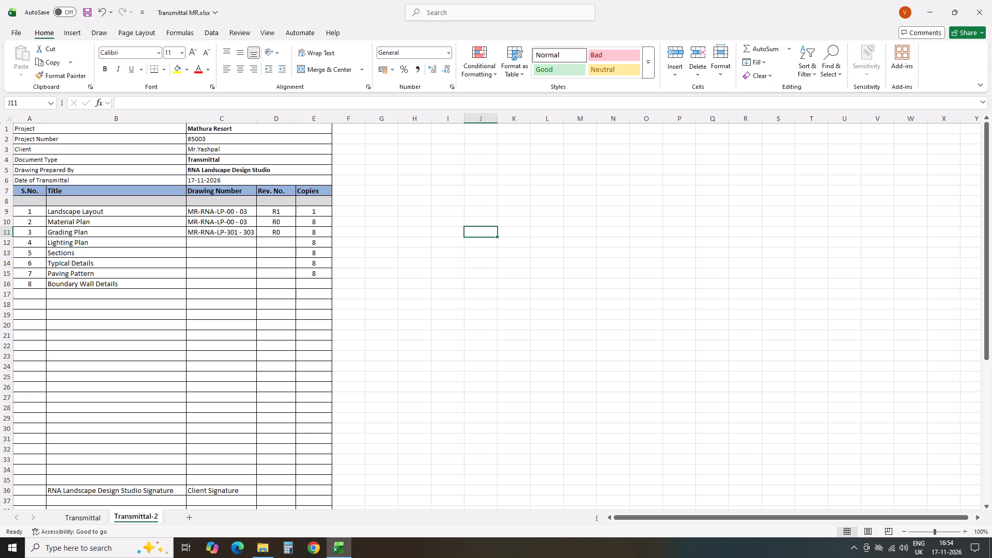
double_click(240, 226)
double_click(233, 220)
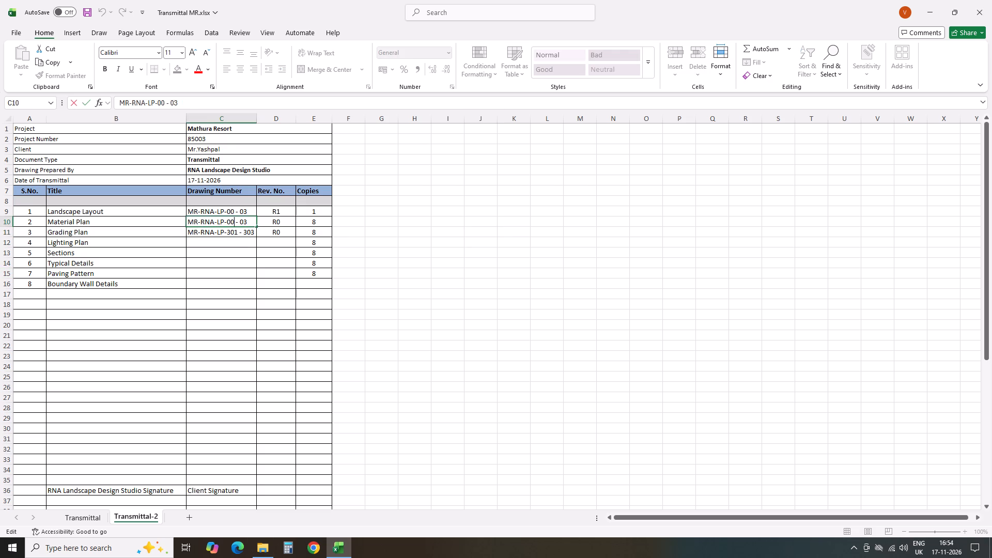
click(224, 222)
click(229, 222)
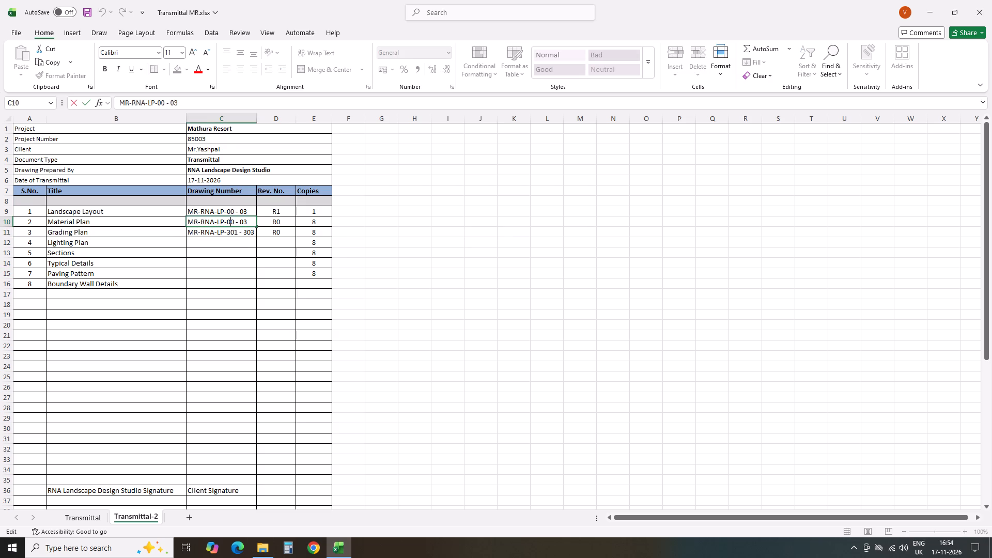
click(226, 221)
key(1)
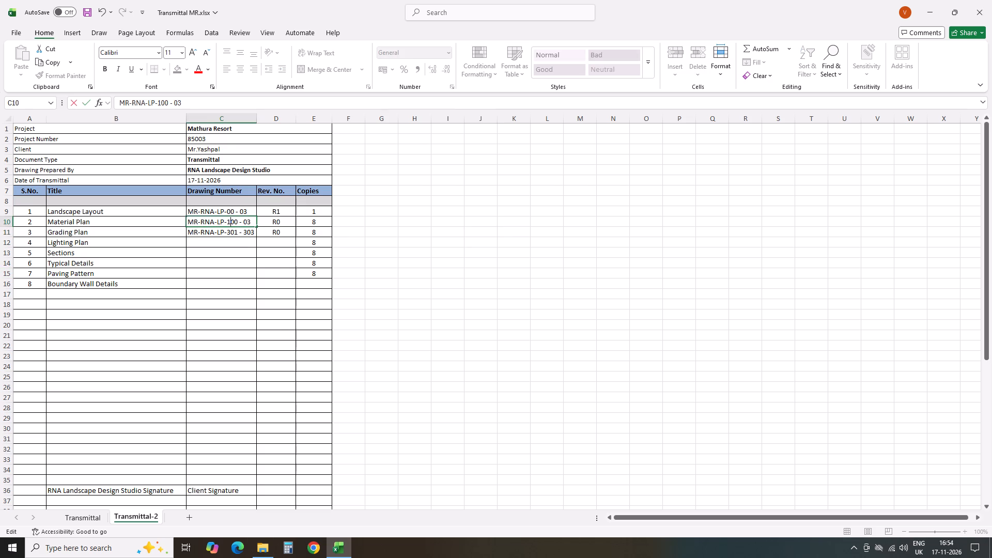
click(244, 220)
key(1)
click(428, 253)
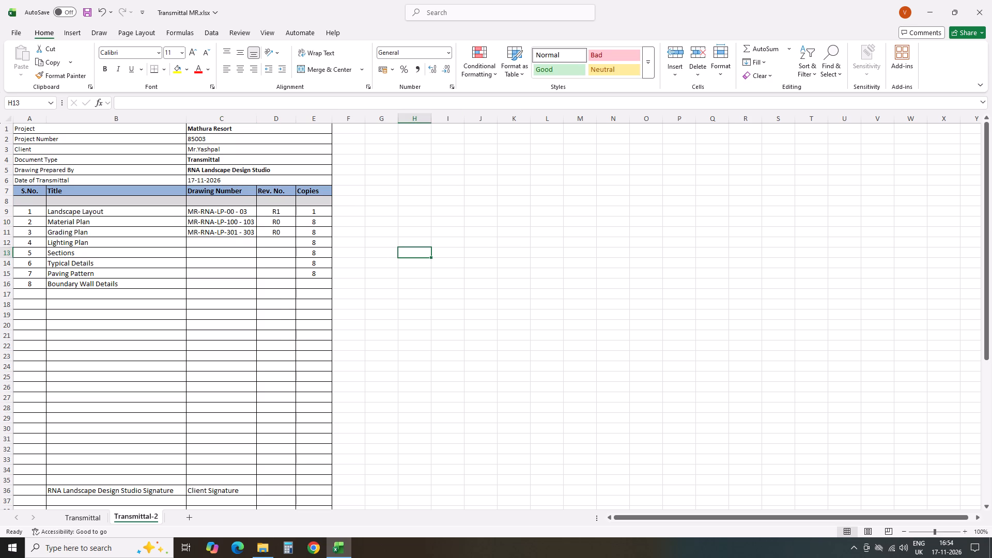
Copy the Grading Plan drawing number, MR-RNA-LP-301 - 303, into the Lighting Plan row.
click(225, 231)
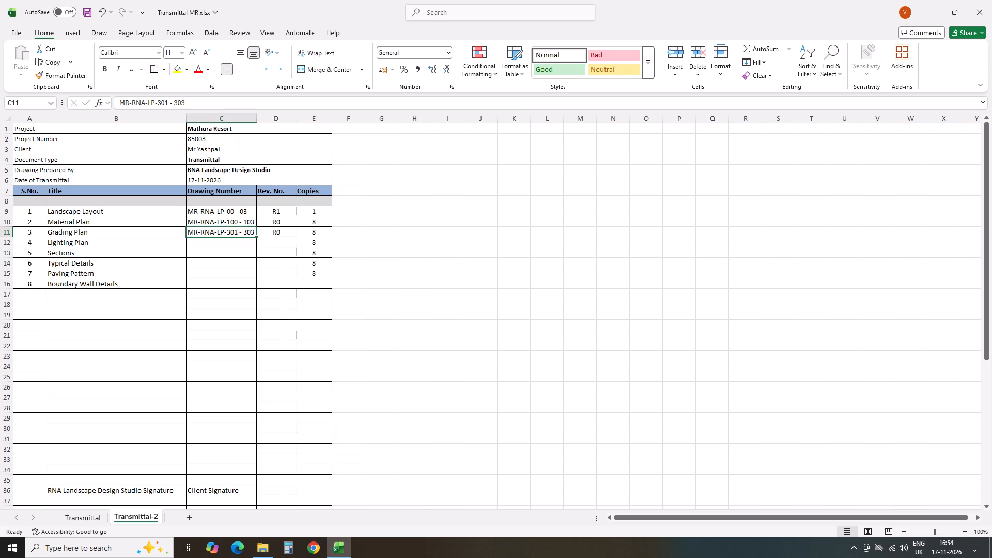
key(ctrl+c)
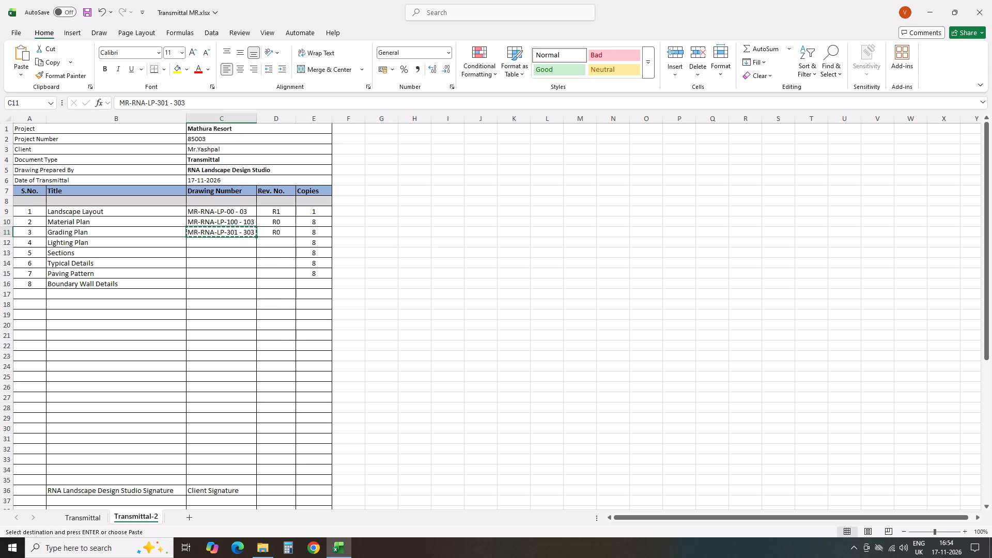
click(229, 244)
key(ctrl+v)
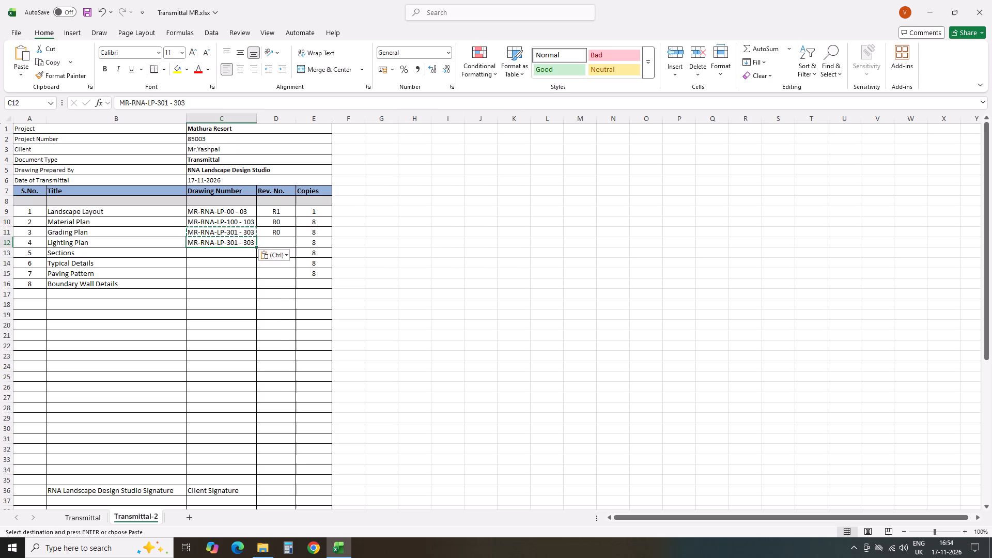
click(424, 216)
Change the Grading Plan row's drawing number to MR-RNA-LP-201 - 203.
double_click(242, 233)
click(231, 233)
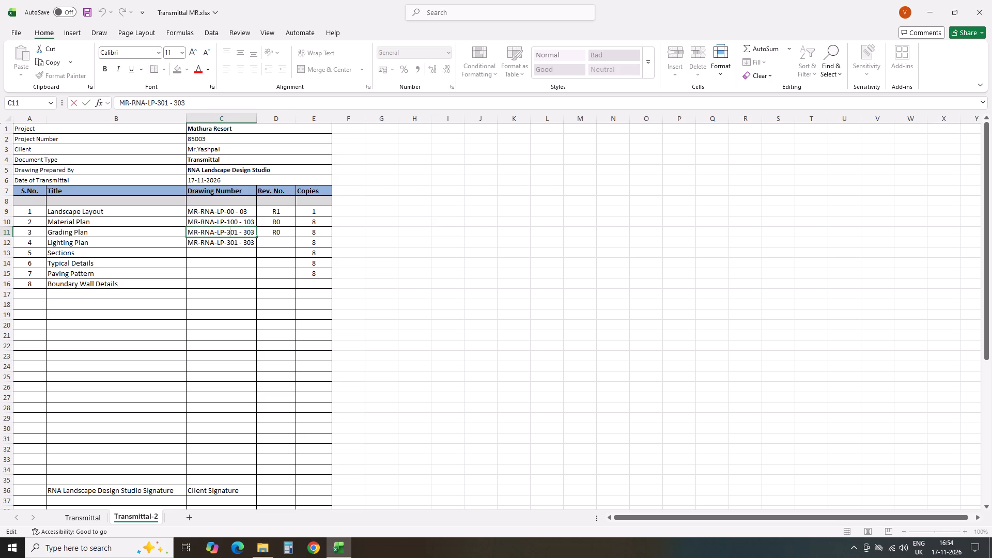
key(BackSpace)
key(2)
key(Right)
key(Right)
key(Right)
key(Right)
key(Right)
key(Right)
key(BackSpace)
key(2)
click(551, 275)
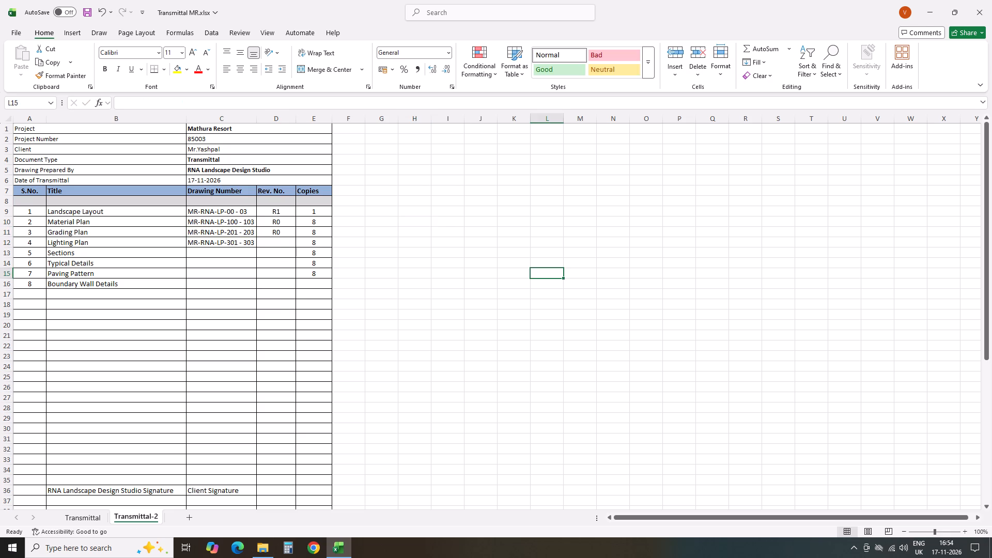
Retitle the Grading Plan entry at serial number 3 as Lighting Plan.
double_click(79, 233)
click(71, 231)
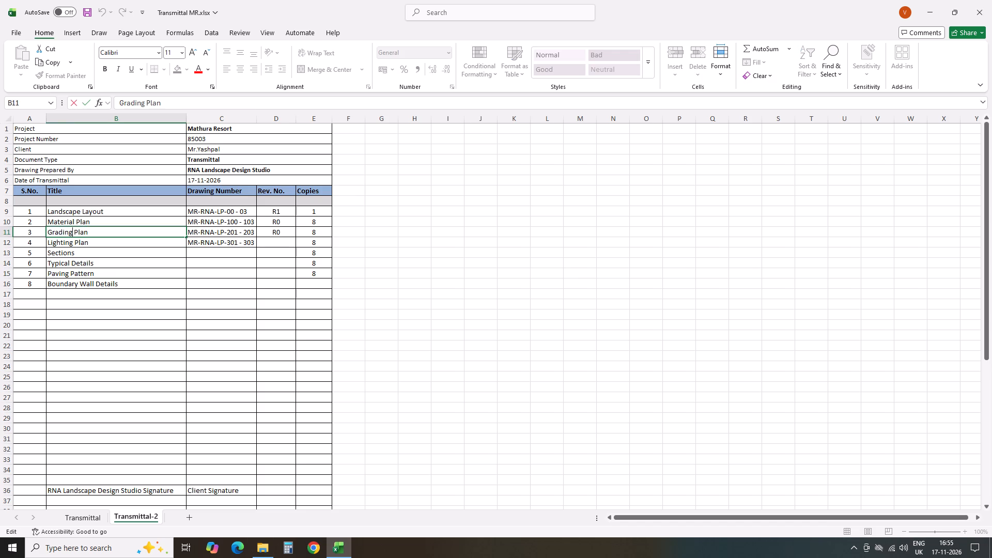
key(BackSpace)
key(BackSpace)
key(BackSpace)
key(BackSpace)
key(BackSpace)
key(BackSpace)
key(BackSpace)
key(BackSpace)
key(BackSpace)
key(BackSpace)
key(BackSpace)
key(BackSpace)
key(BackSpace)
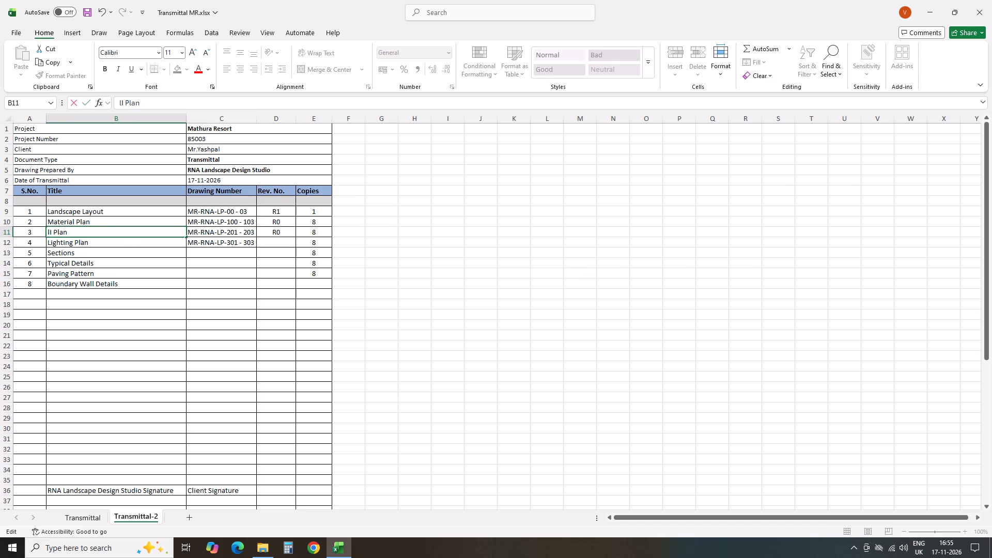
key(i)
key(BackSpace)
key(BackSpace)
key(BackSpace)
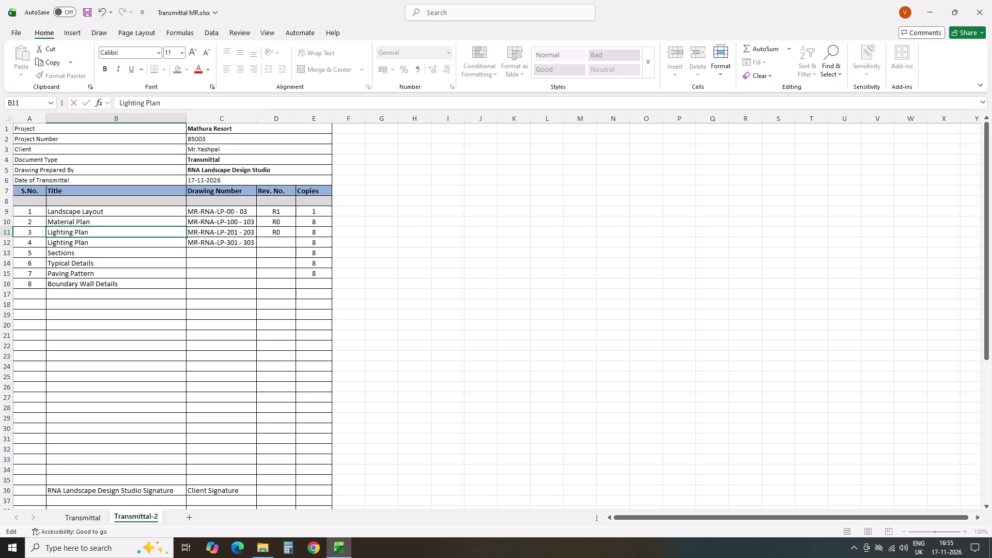
Retitle the Lighting Plan entry at serial number 4 as Grading Plan.
double_click(75, 244)
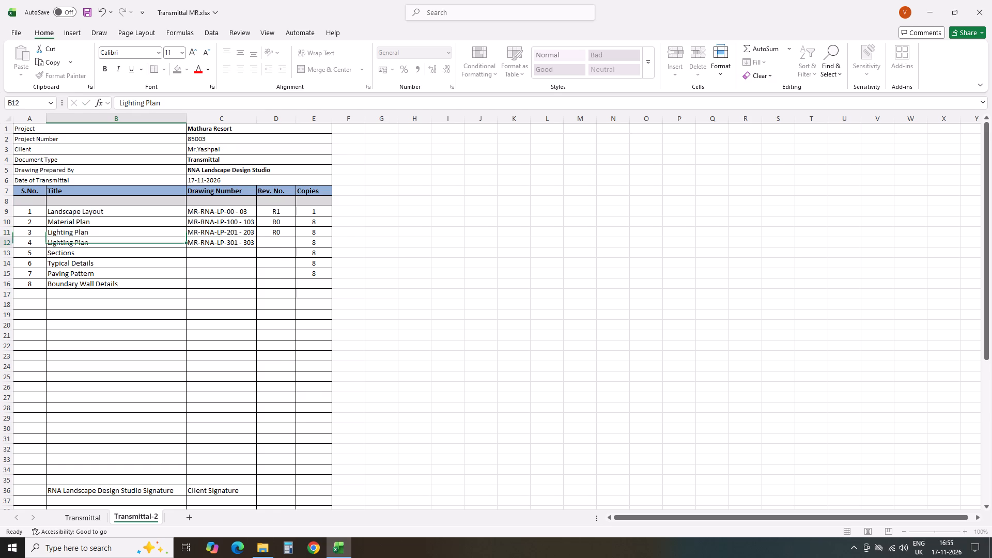
key(Left)
key(BackSpace)
key(BackSpace)
key(BackSpace)
key(BackSpace)
key(BackSpace)
key(BackSpace)
key(BackSpace)
key(BackSpace)
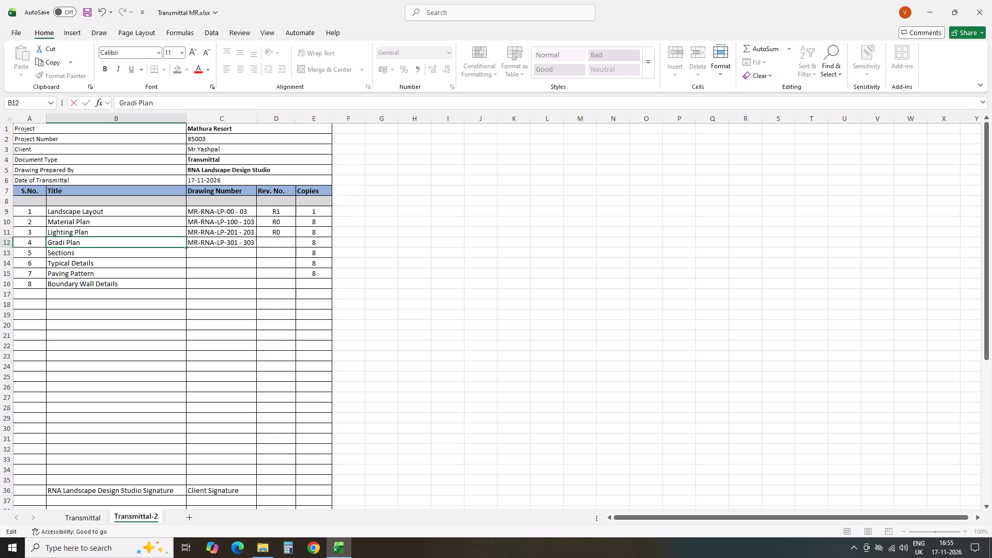
click(222, 307)
Fill the revision number down from Landscape Layout and set the Material, Lighting and Grading Plan rows to R1.
click(277, 211)
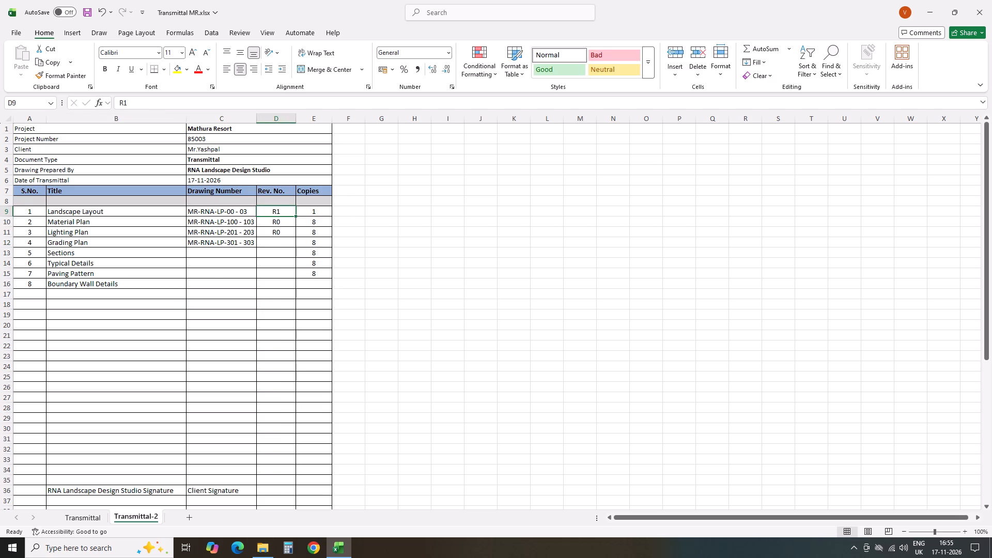
drag(295, 218, 294, 249)
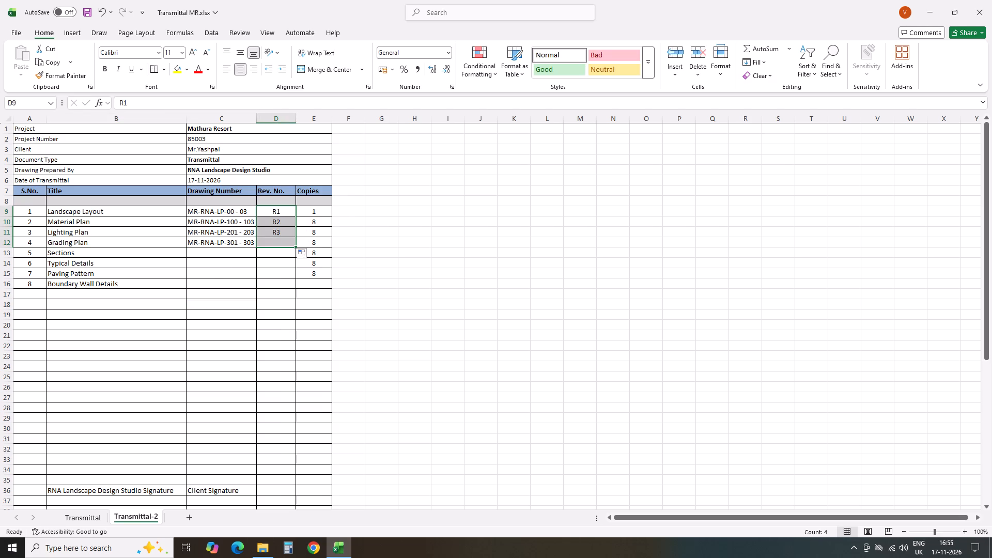
double_click(281, 221)
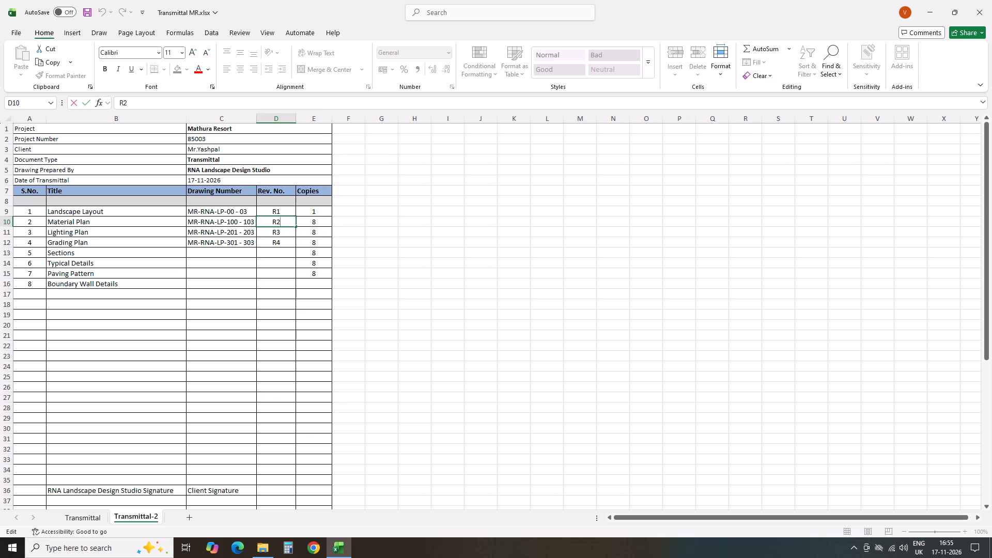
key(BackSpace)
key(1)
double_click(282, 234)
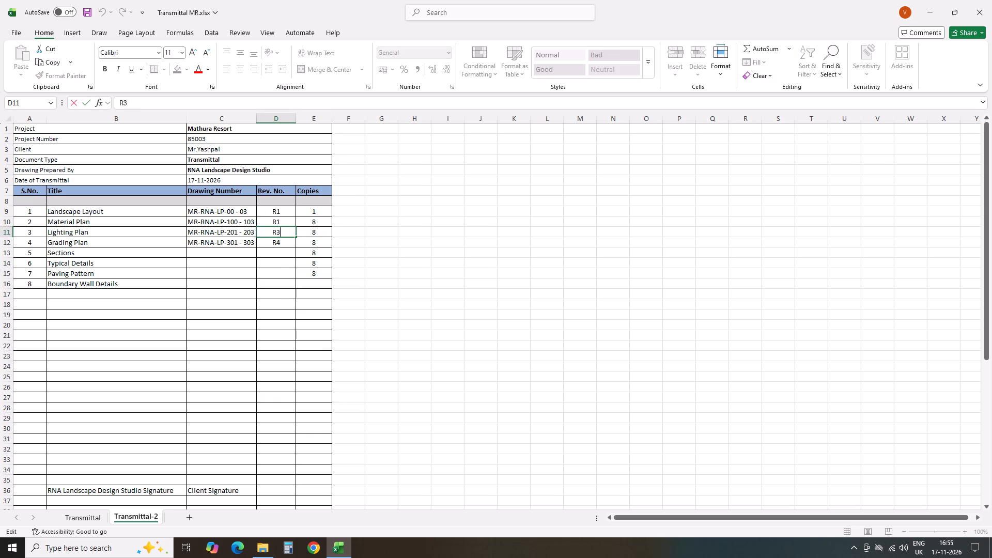
key(BackSpace)
key(1)
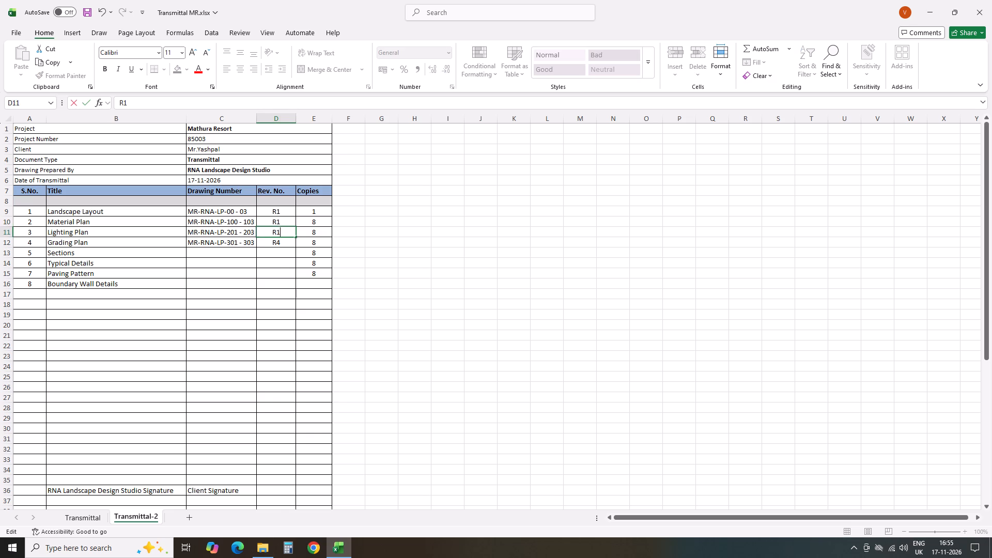
double_click(289, 243)
key(BackSpace)
key(1)
click(454, 202)
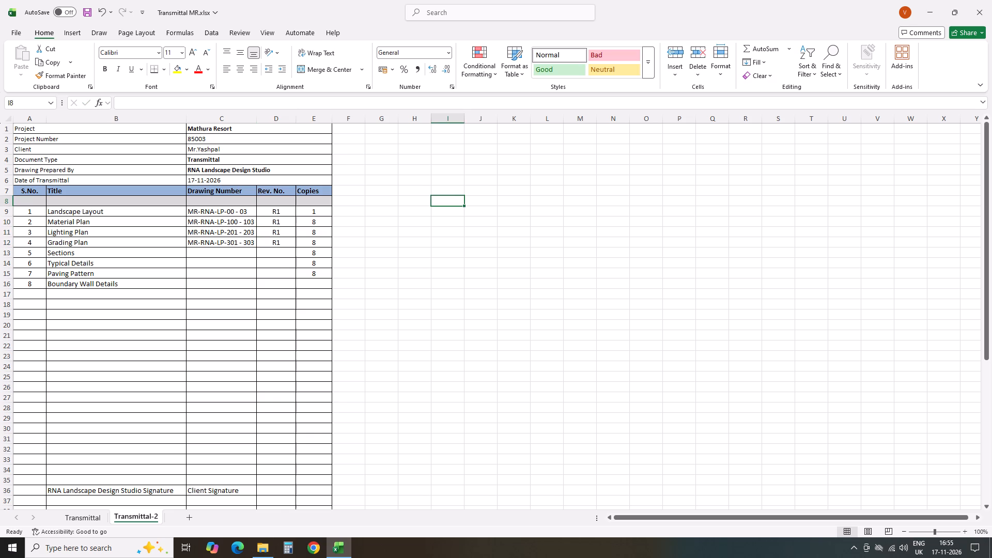
Fill the Landscape Layout copies value of 1 down through all rows to Boundary Wall Details.
click(319, 220)
click(319, 212)
drag(333, 217, 333, 259)
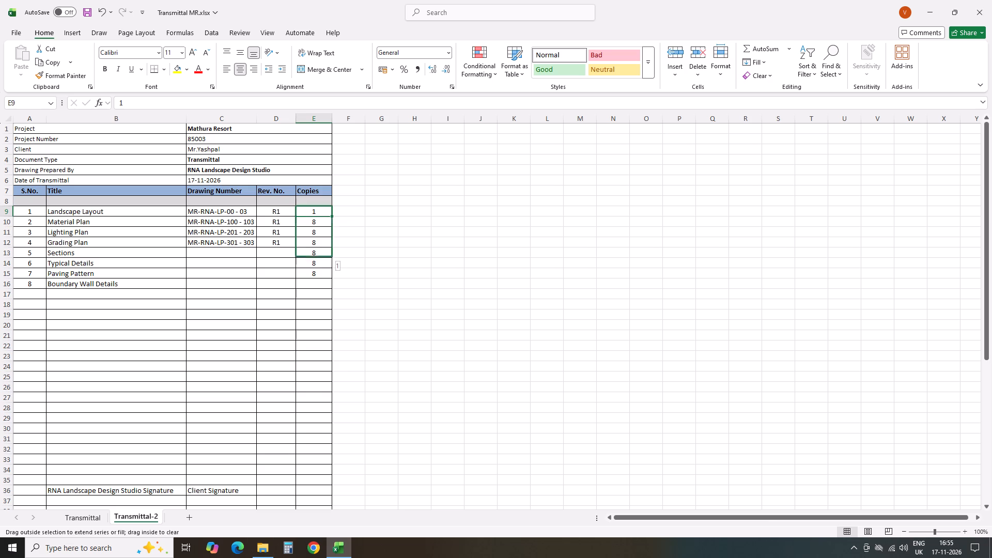
drag(333, 259, 333, 260)
click(468, 268)
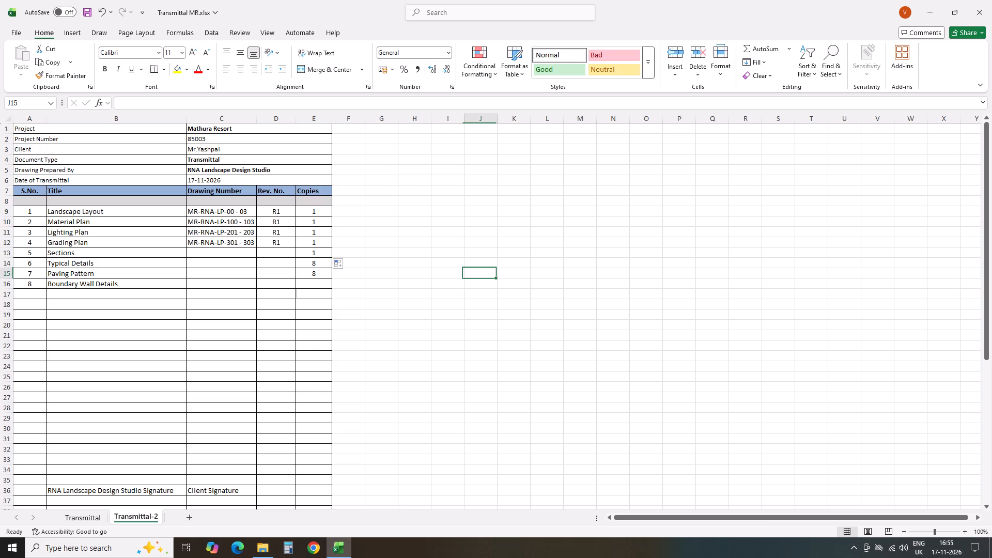
click(317, 211)
click(334, 215)
click(324, 212)
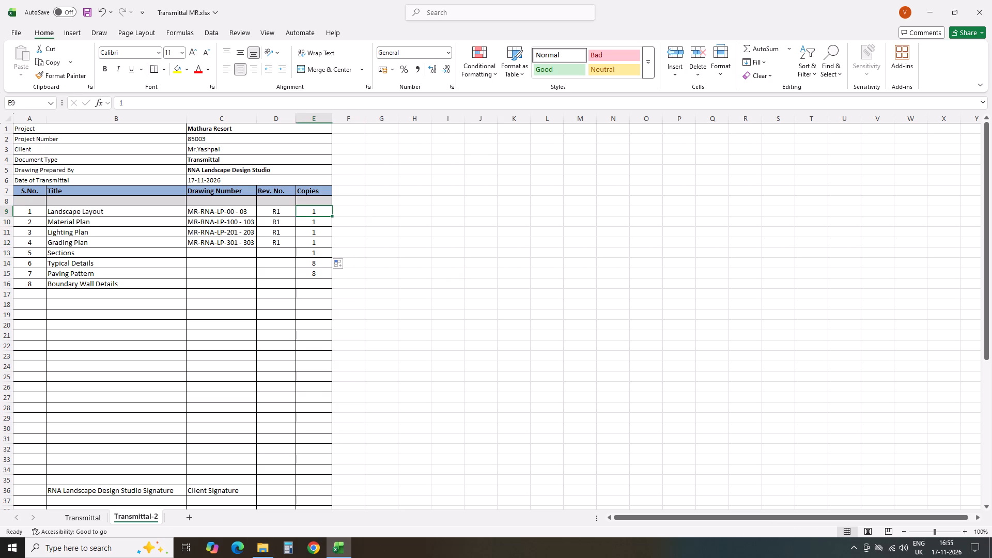
drag(332, 215, 331, 283)
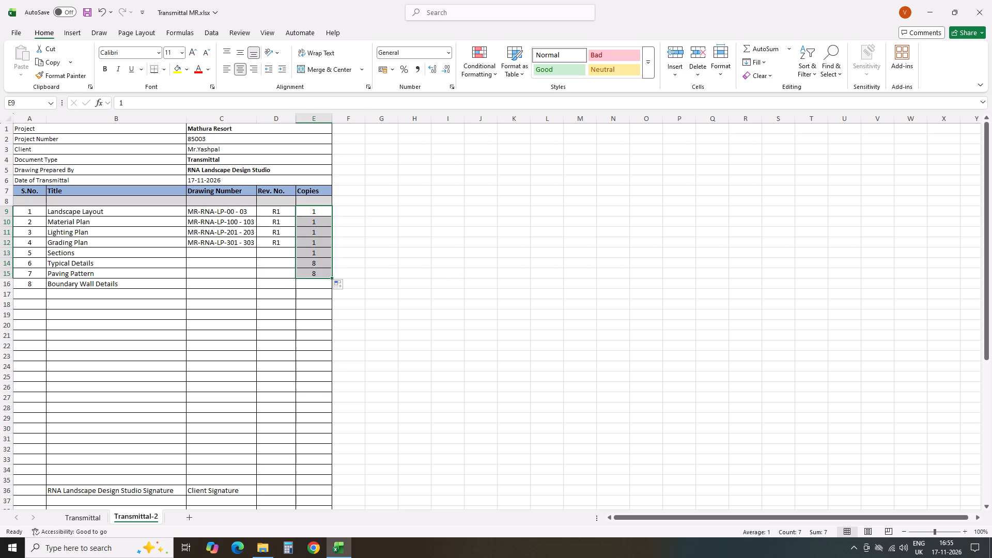
click(455, 256)
click(321, 274)
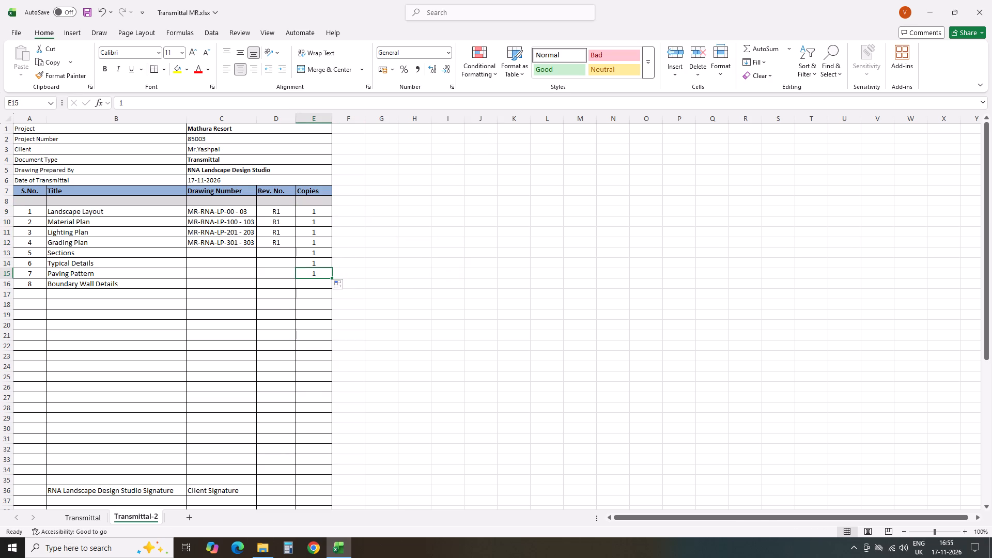
drag(332, 276, 331, 285)
click(445, 268)
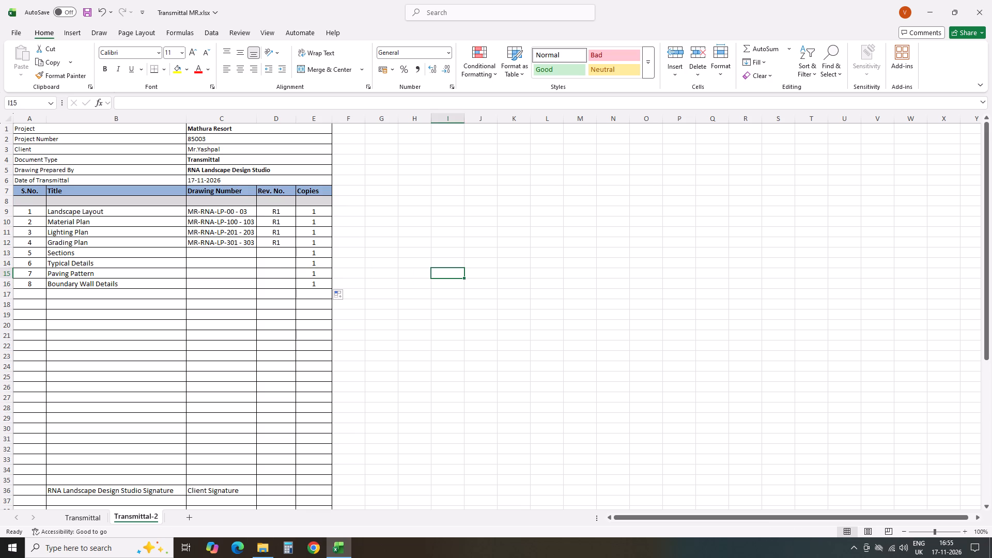
click(473, 266)
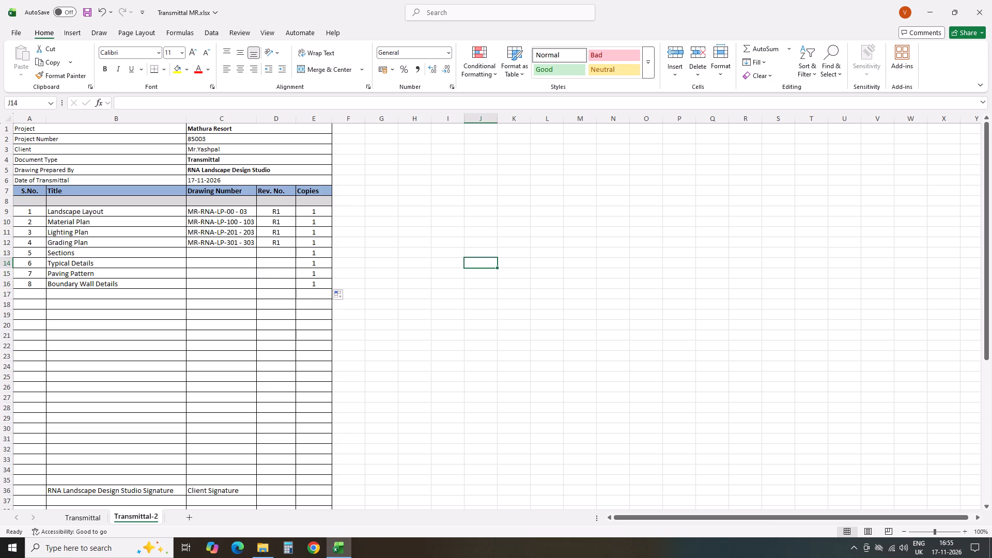
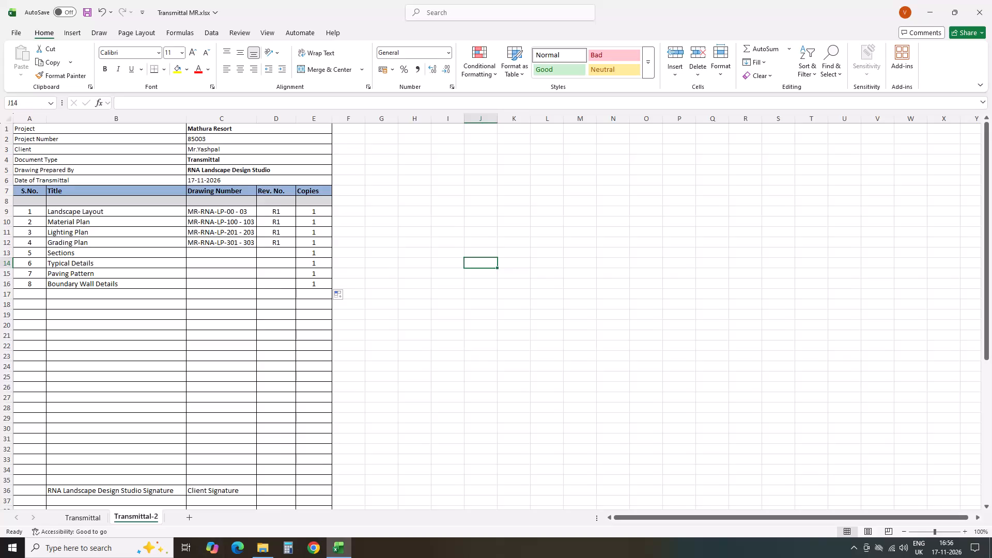
Copy the Grading Plan drawing number into the Sections row and change its start to MR-RNA-LS-01.
click(225, 240)
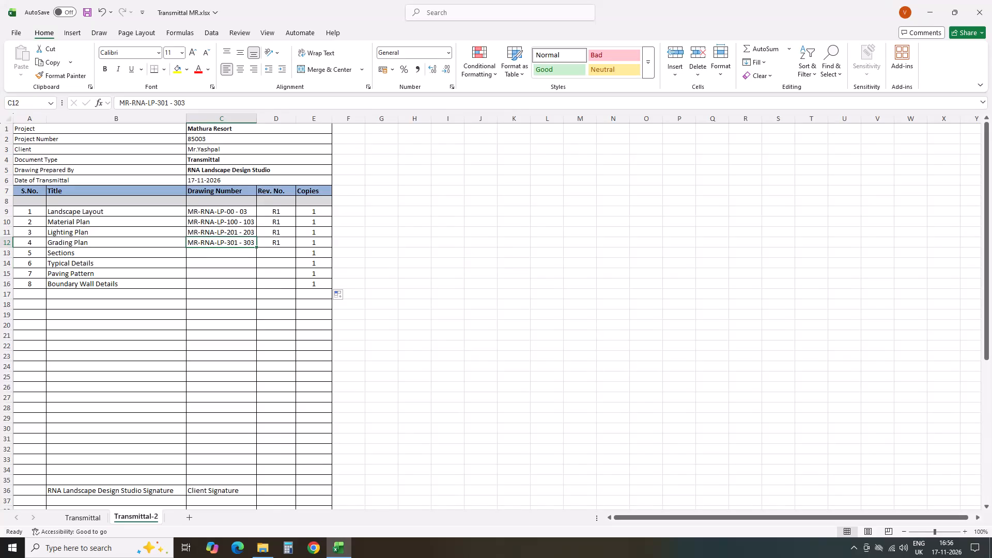
key(ctrl+c)
click(246, 251)
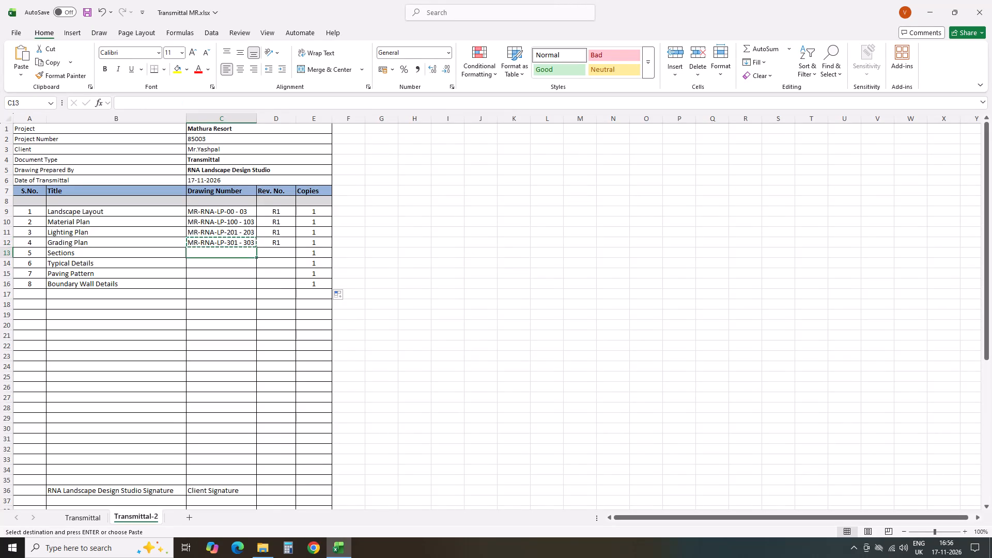
key(ctrl+v)
double_click(230, 252)
click(223, 250)
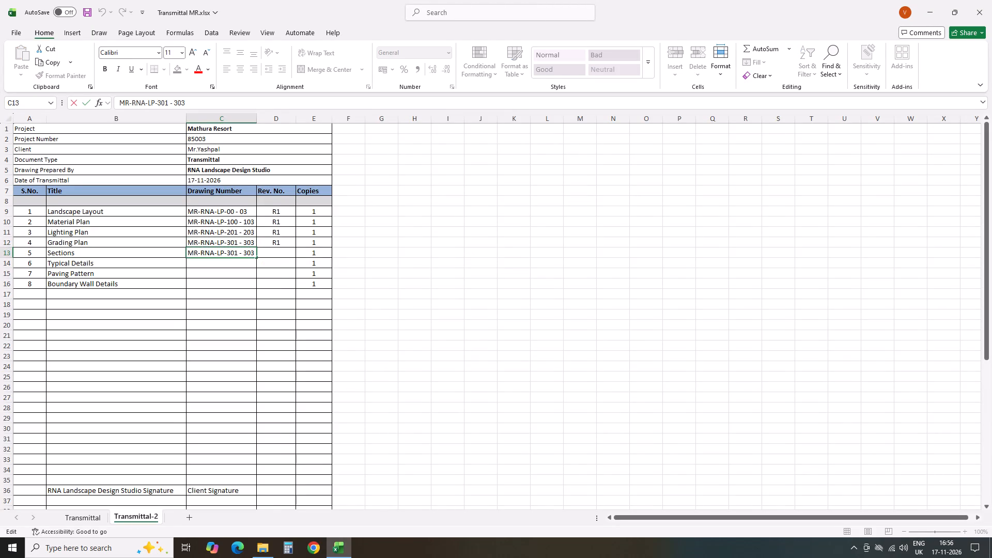
key(BackSpace)
key(s)
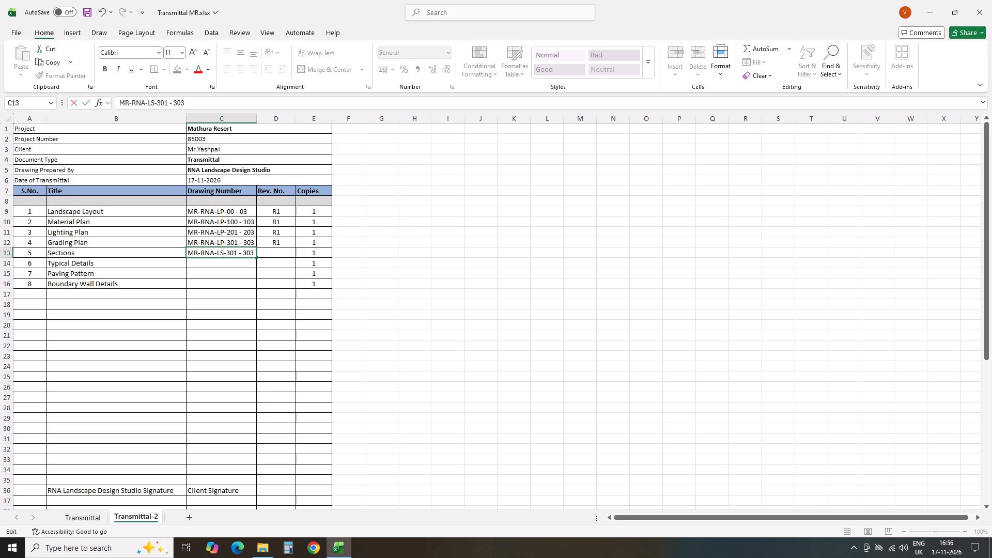
click(228, 254)
key(BackSpace)
key(space)
key(Left)
key(Right)
key(BackSpace)
Change the end of the Sections drawing number range to 14-B, giving MR-RNA-LS-01 - 14-B.
key(Right)
key(Right)
key(Right)
key(Right)
key(Right)
key(Right)
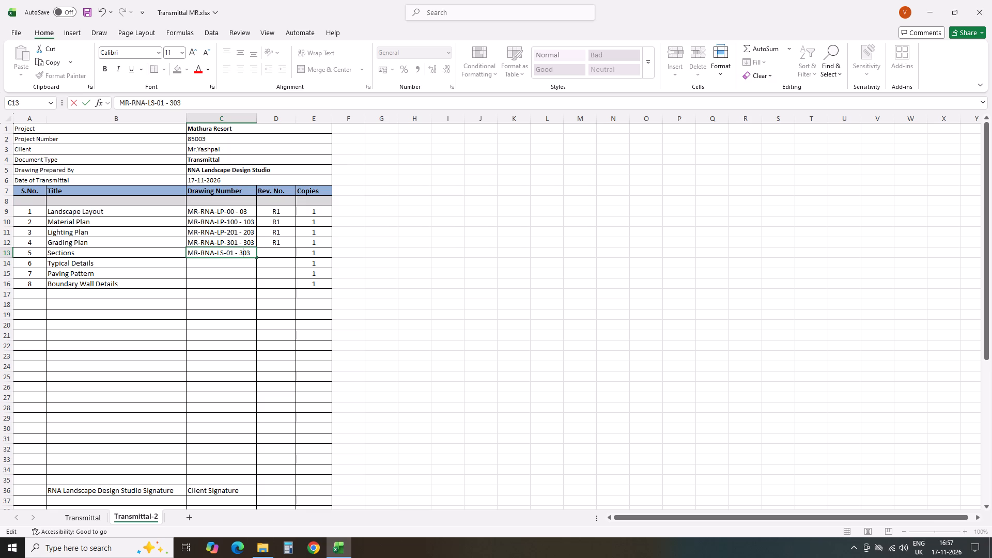
key(Right)
key(BackSpace)
key(BackSpace)
text(14)
key(Right)
key(BackSpace)
text(-B)
click(491, 272)
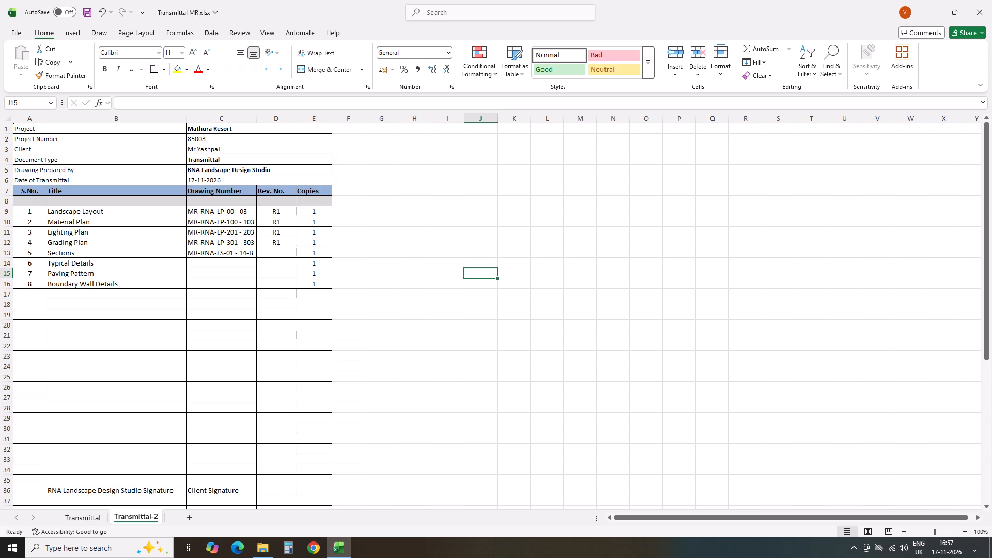
Fill the Grading Plan revision down to the Sections row and set it to R1.
click(283, 241)
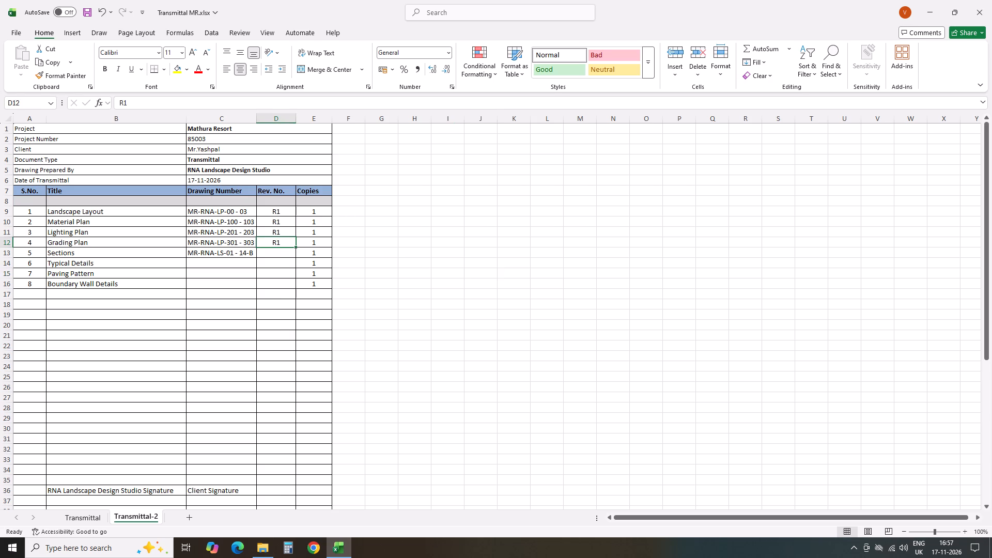
drag(295, 248, 295, 258)
click(546, 298)
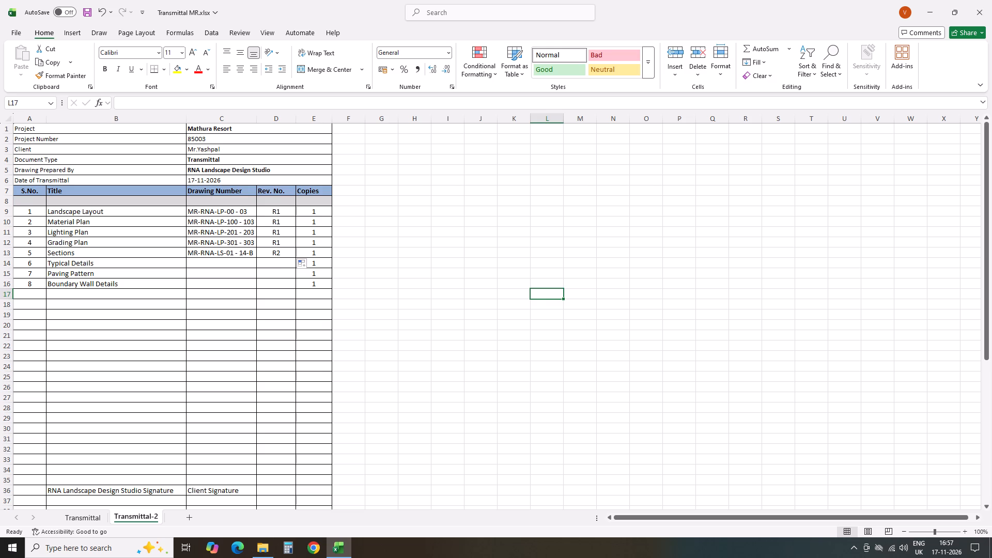
double_click(289, 253)
key(BackSpace)
key(1)
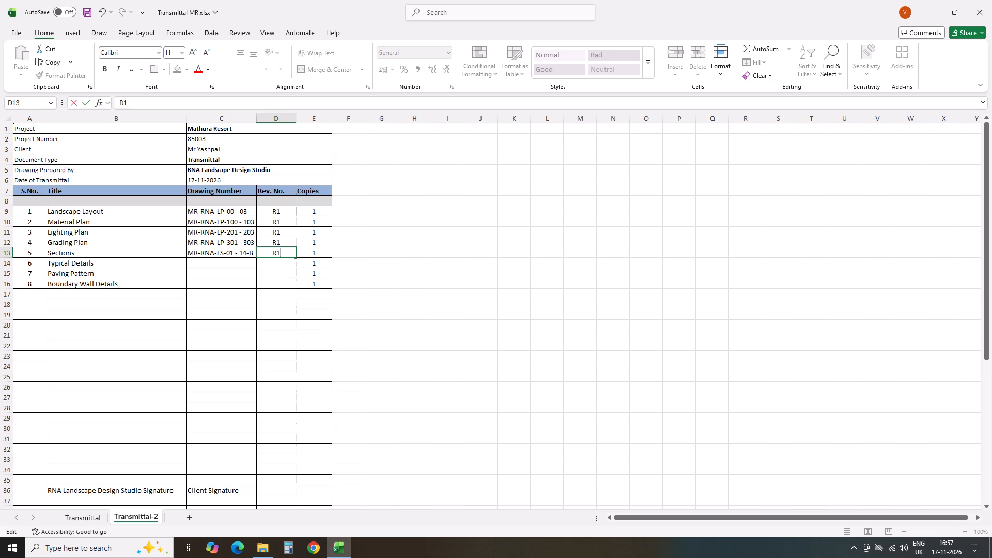
click(225, 260)
click(480, 261)
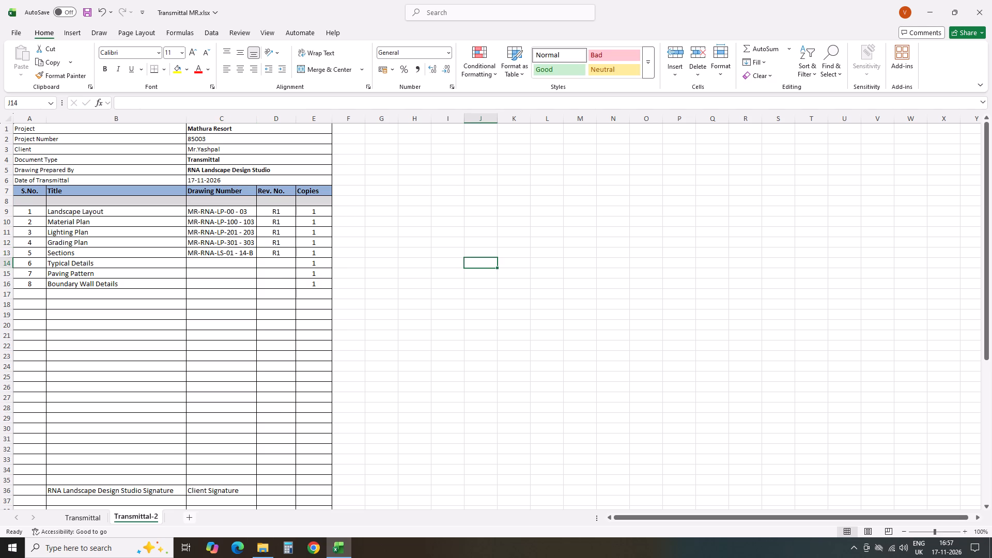
click(506, 380)
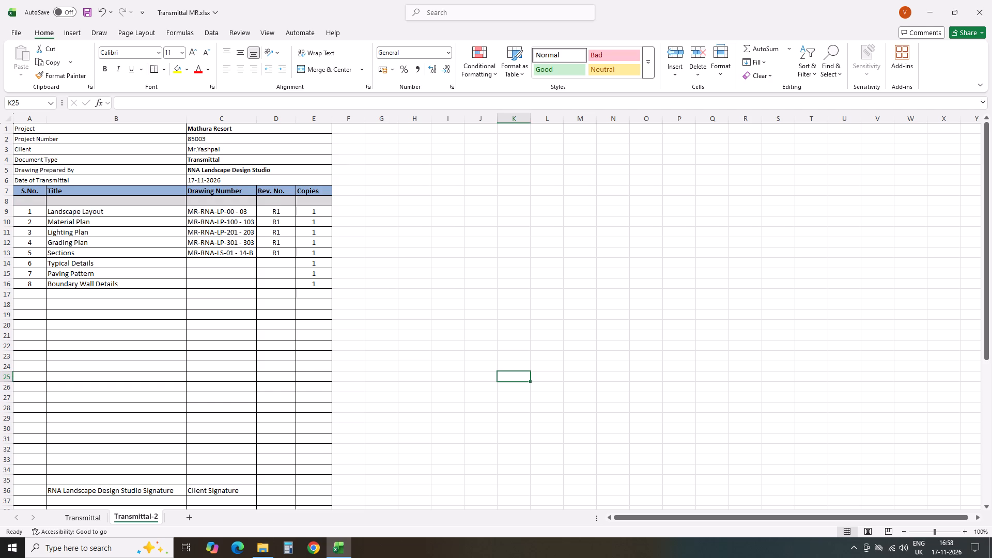
Copy the Sections drawing number into the Boundary Wall Details row and change its start to MR-RNA-LD-06.
click(219, 254)
key(ctrl+c)
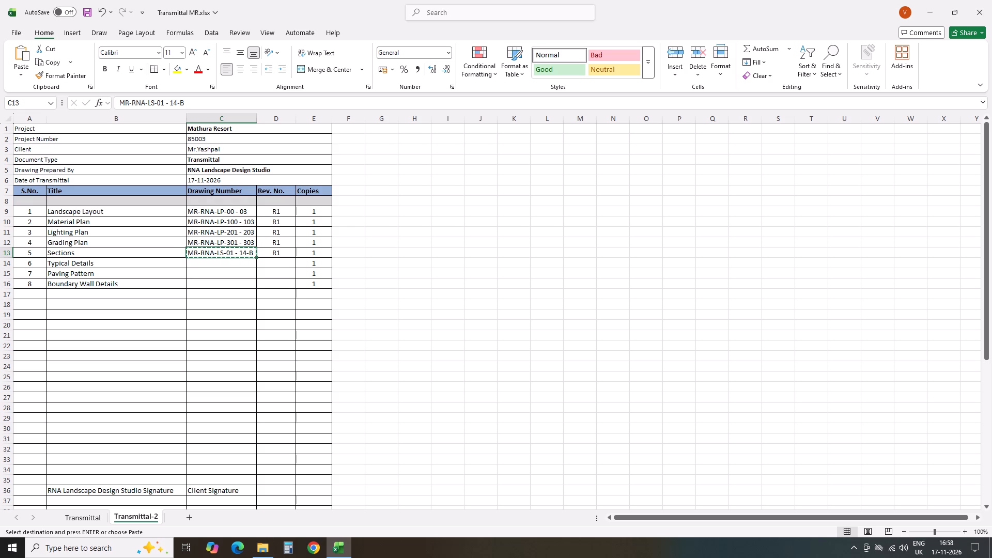
click(233, 287)
key(ctrl+v)
double_click(237, 281)
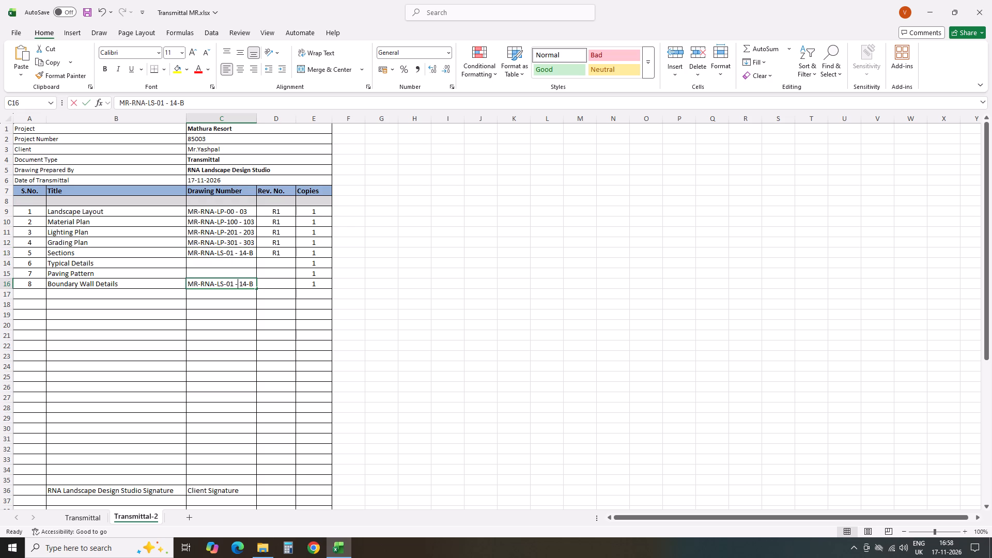
click(226, 284)
key(Left)
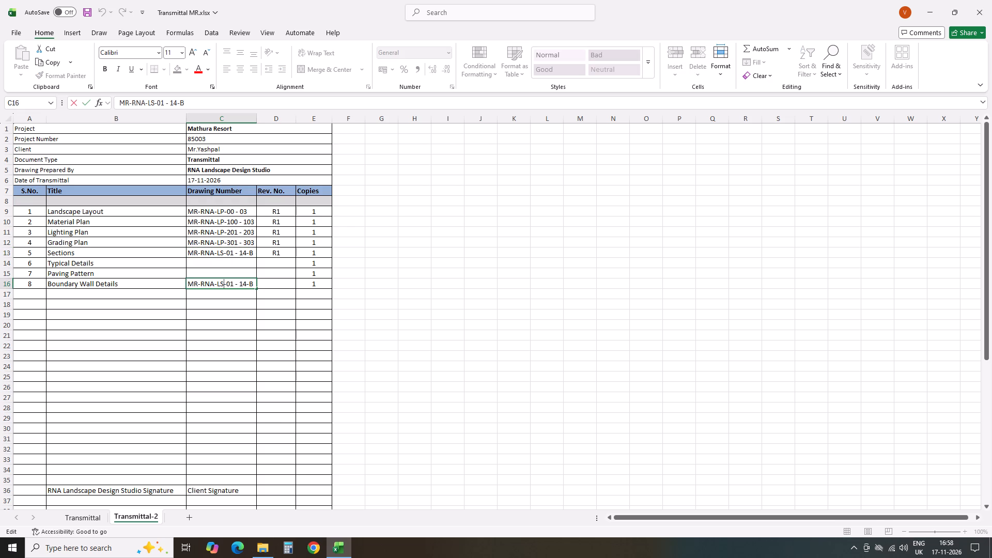
key(BackSpace)
key(d)
key(Right)
key(Right)
key(Right)
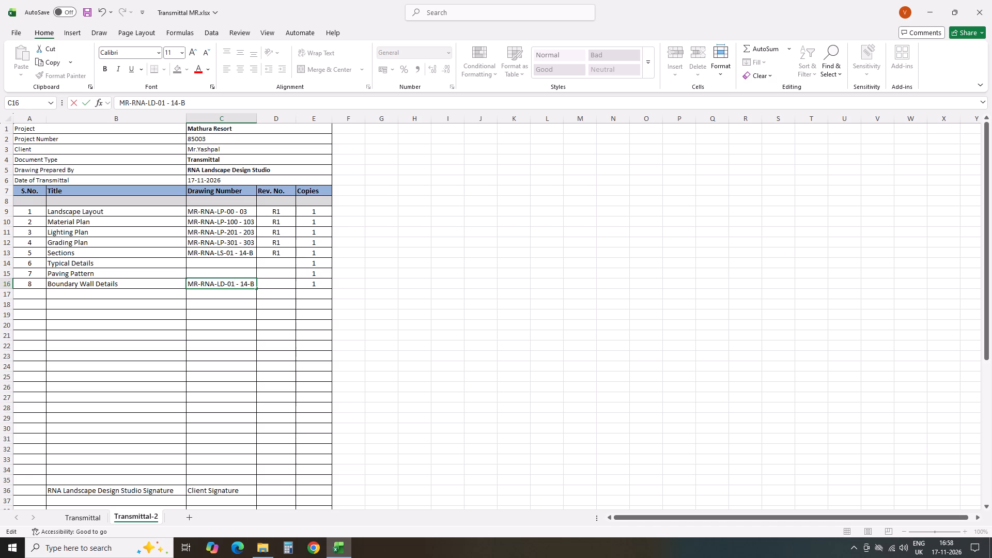
key(BackSpace)
key(6)
Change the end of the Boundary Wall Details drawing number range to 06(A), giving MR-RNA-LD-06 - 06(A).
key(Right)
key(Right)
key(Right)
key(Right)
key(Right)
key(BackSpace)
key(BackSpace)
text(06)
key(Right)
key(BackSpace)
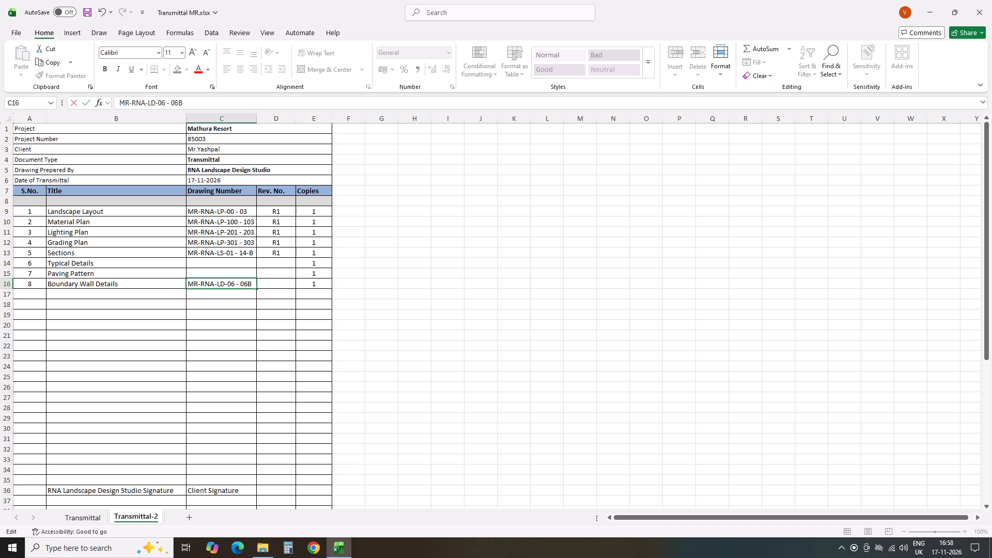
key(shift+parenleft)
key(Right)
key(shift+parenright)
click(254, 287)
key(BackSpace)
key(a)
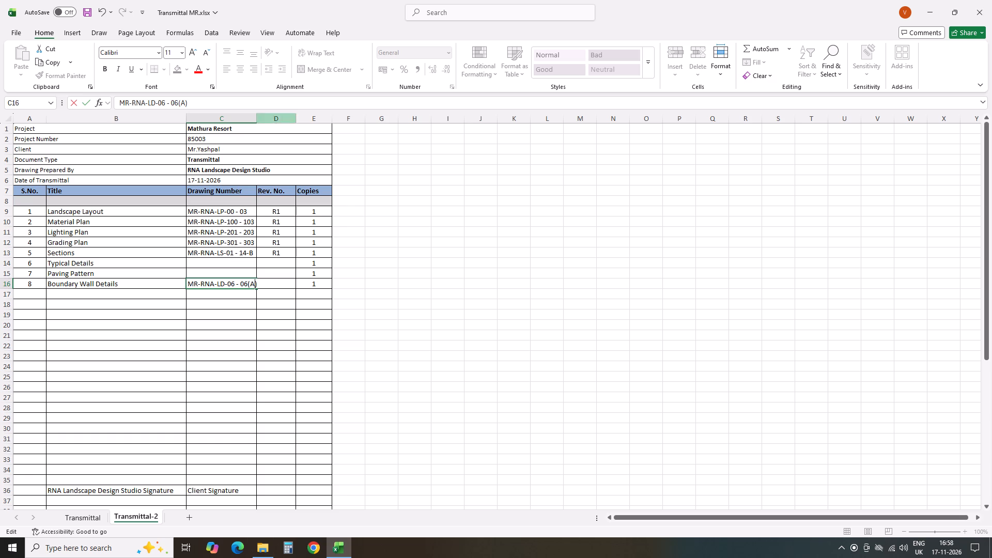
click(445, 190)
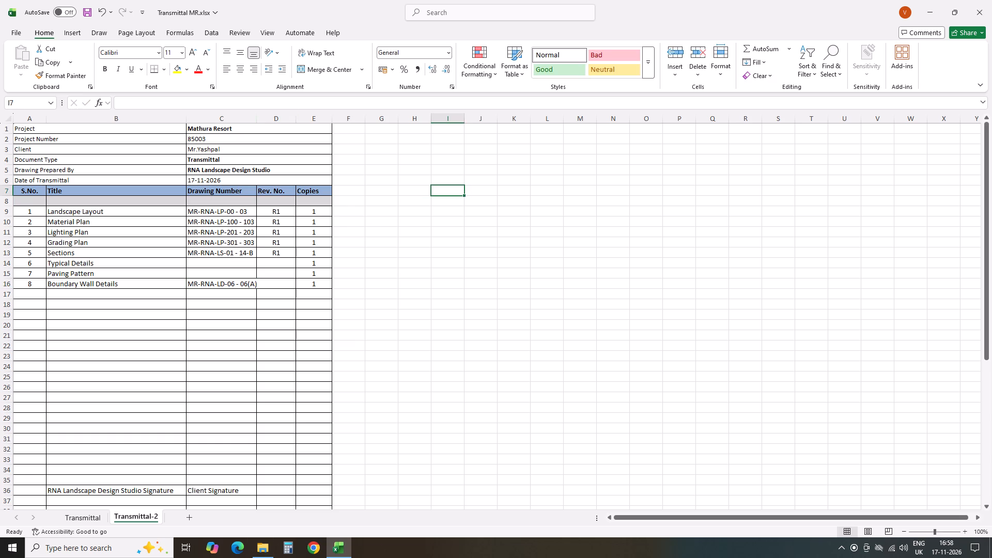
Widen the Drawing Number column slightly so the Boundary Wall Details number fits.
drag(257, 116, 262, 116)
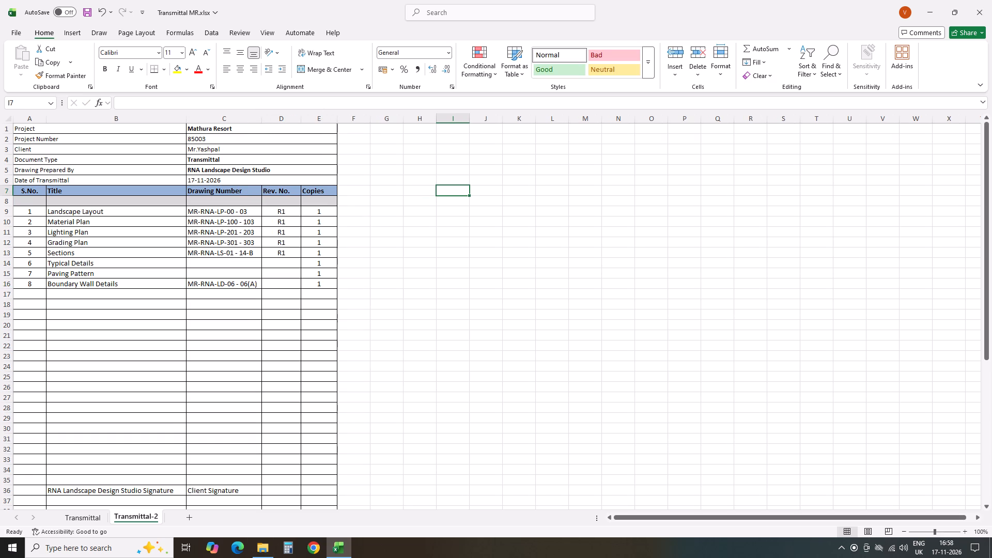
click(439, 269)
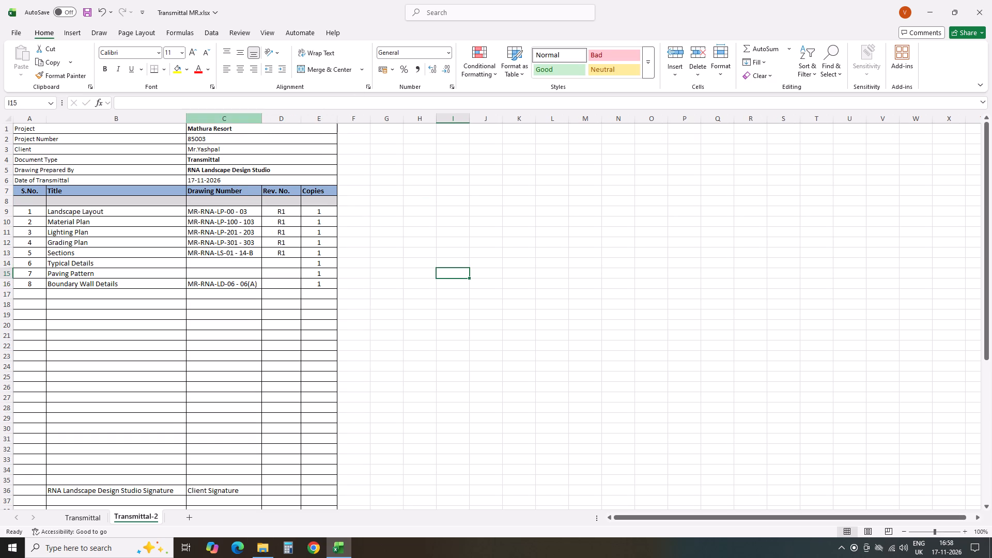
click(576, 218)
scroll(331, 265, up, 1)
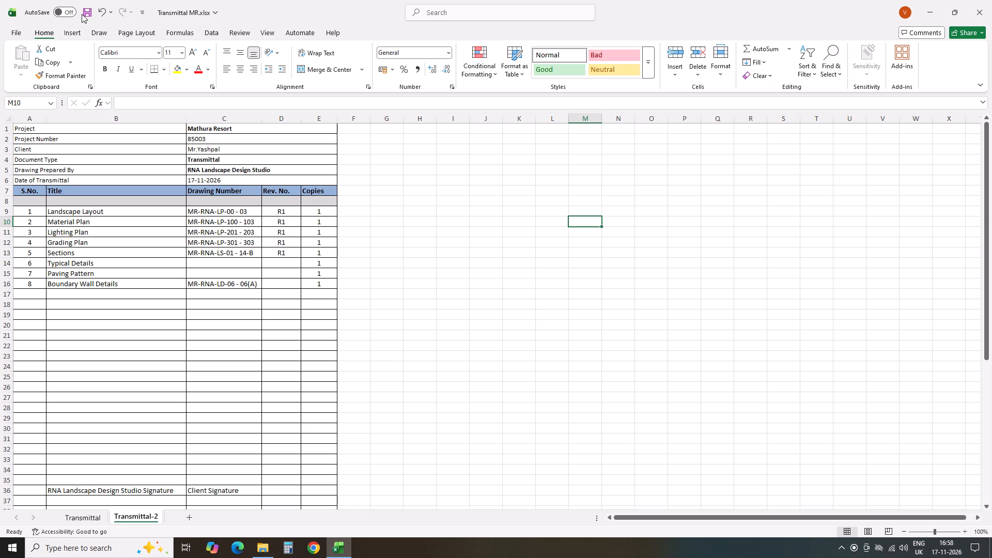
Save the Mathura Resort transmittal workbook.
click(86, 14)
click(509, 295)
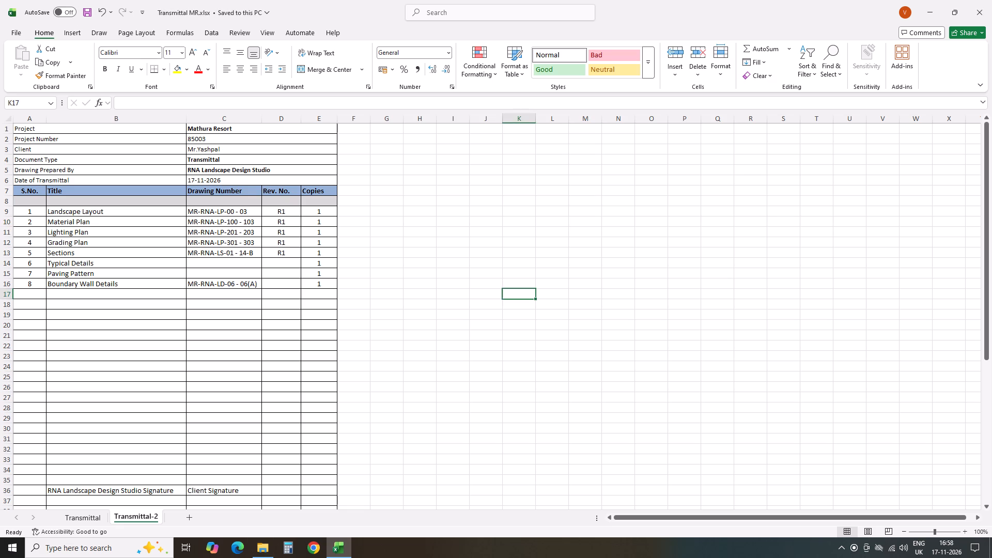
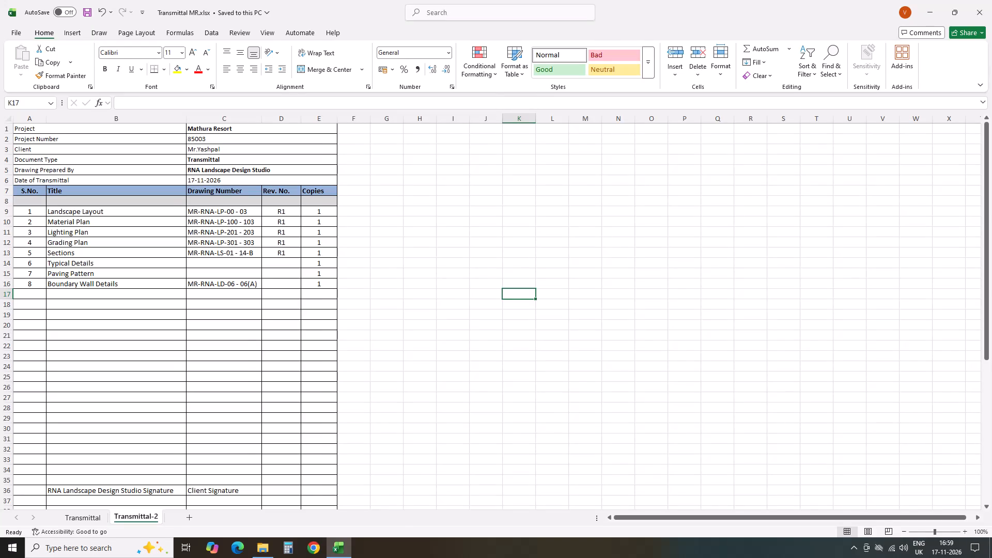
Continue the S.No. series one row below Boundary Wall Details, filling as a series to give 9.
click(38, 285)
drag(46, 289, 46, 301)
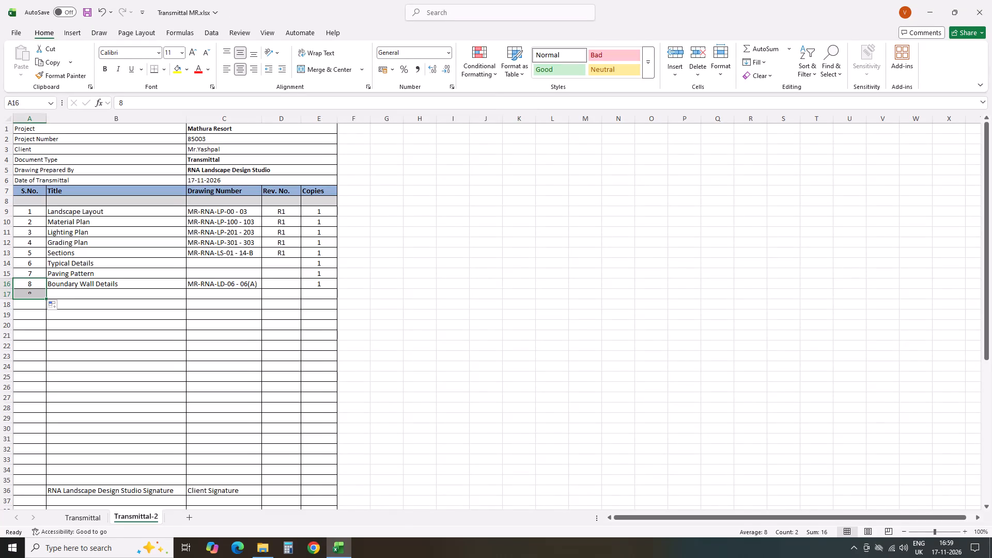
click(53, 305)
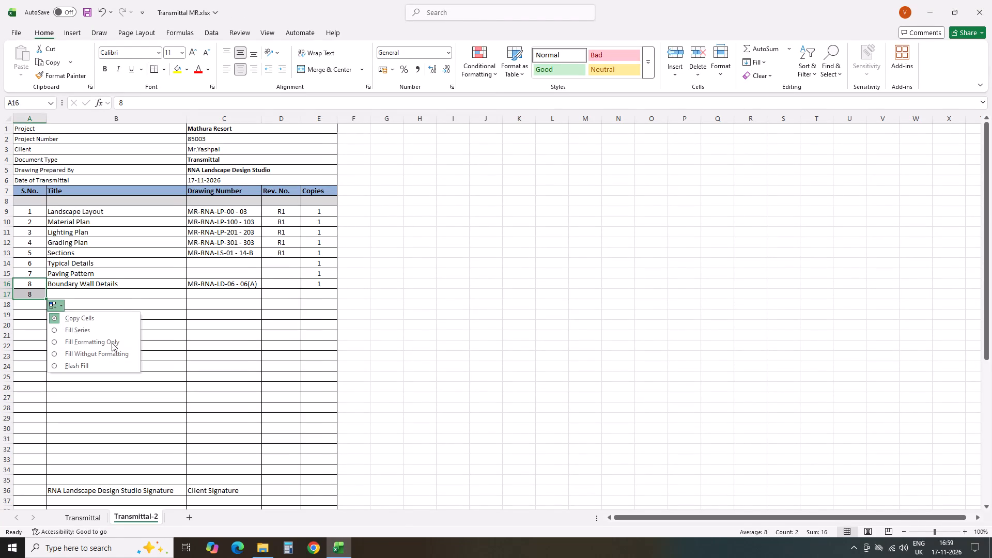
click(111, 332)
Copy the Boundary Wall Details title into the row for serial number 9 and replace its text with Setting Out.
click(90, 291)
click(101, 287)
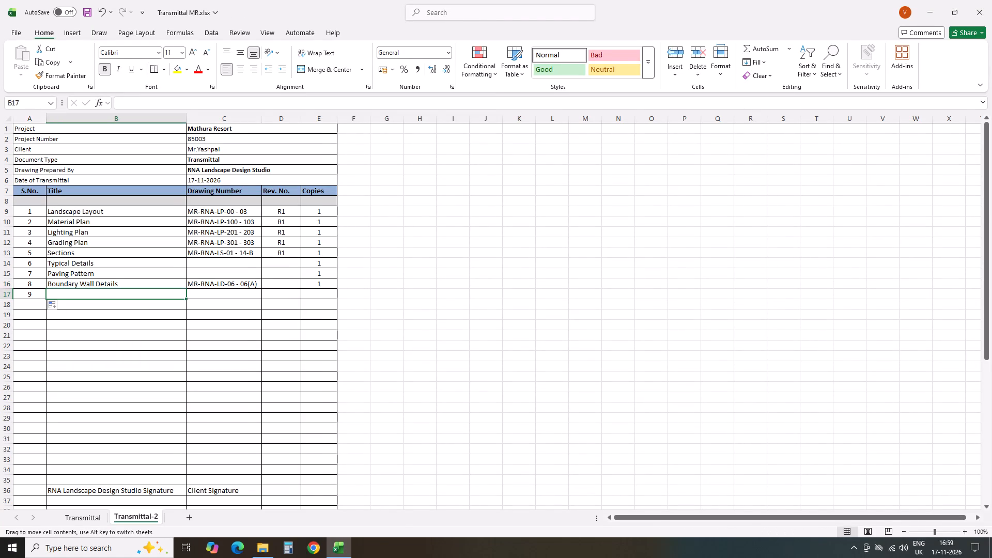
click(140, 286)
drag(185, 289, 187, 304)
drag(185, 308, 185, 299)
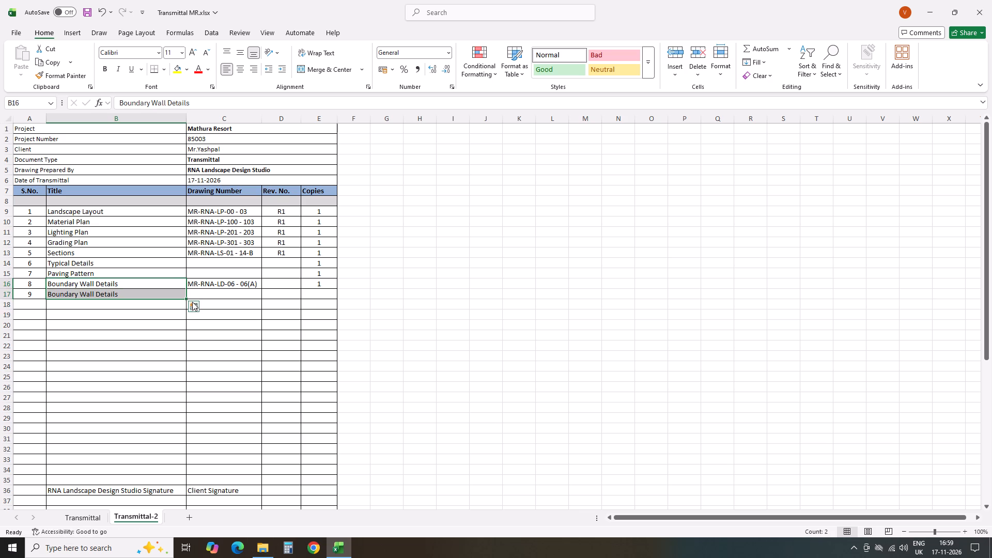
double_click(133, 295)
key(BackSpace)
key(BackSpace)
key(BackSpace)
key(BackSpace)
key(BackSpace)
key(BackSpace)
key(BackSpace)
key(BackSpace)
key(BackSpace)
key(BackSpace)
key(BackSpace)
key(BackSpace)
key(BackSpace)
key(BackSpace)
key(BackSpace)
key(BackSpace)
key(BackSpace)
key(BackSpace)
key(BackSpace)
key(BackSpace)
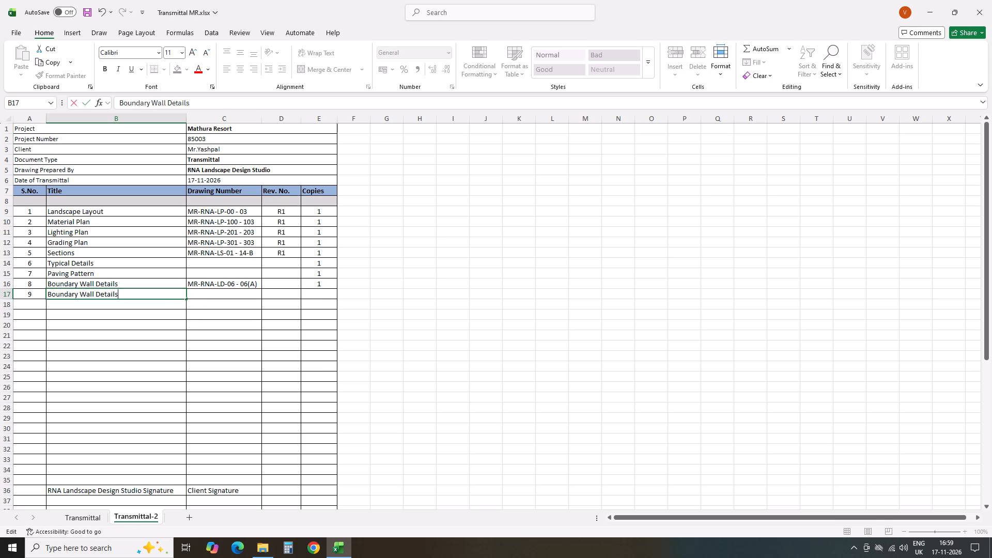
key(BackSpace)
key(BackSpace)
text(SE)
key(BackSpace)
key(e)
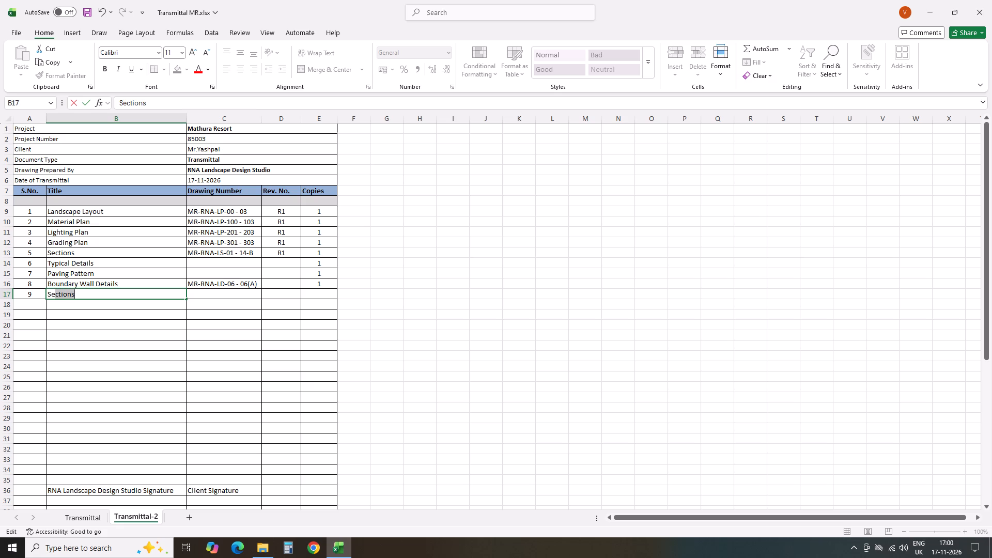
text(tt)
text(ing)
key(space)
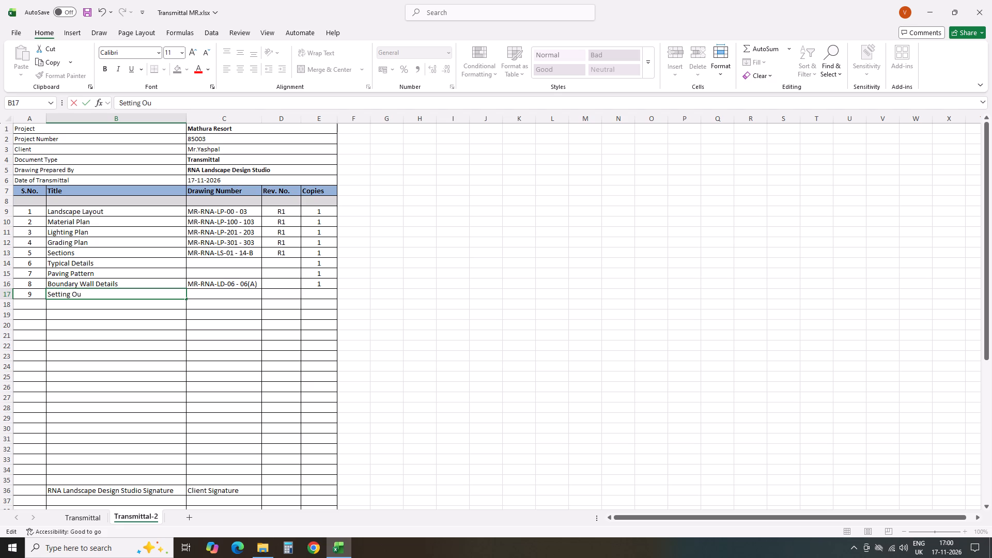
Copy the Boundary Wall Details drawing number down into the Setting Out row.
click(228, 283)
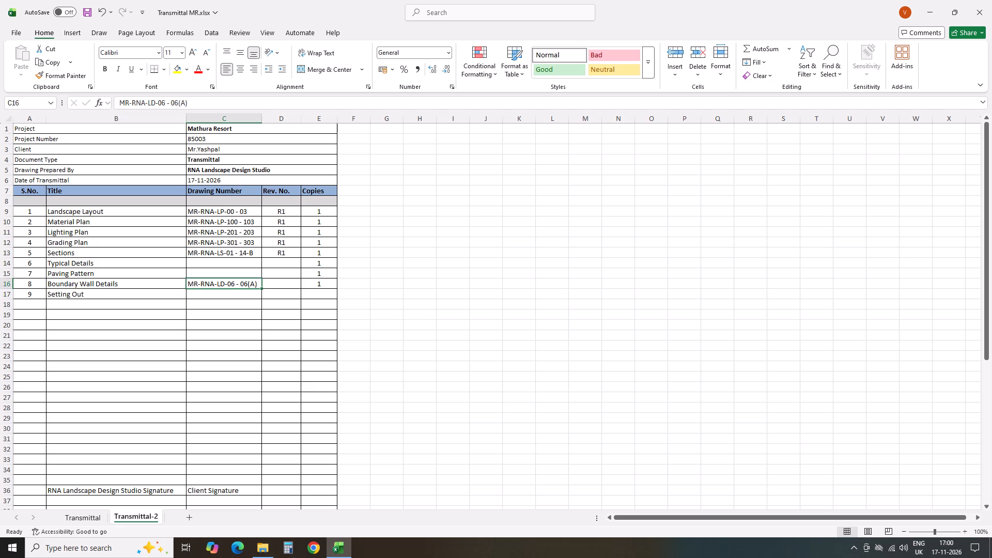
drag(264, 289, 264, 300)
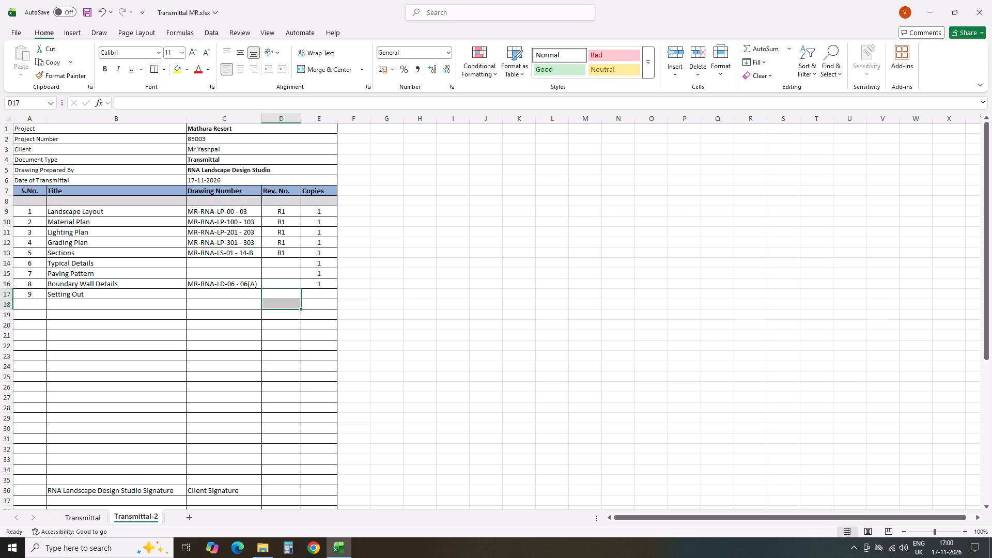
click(249, 282)
drag(262, 287, 260, 297)
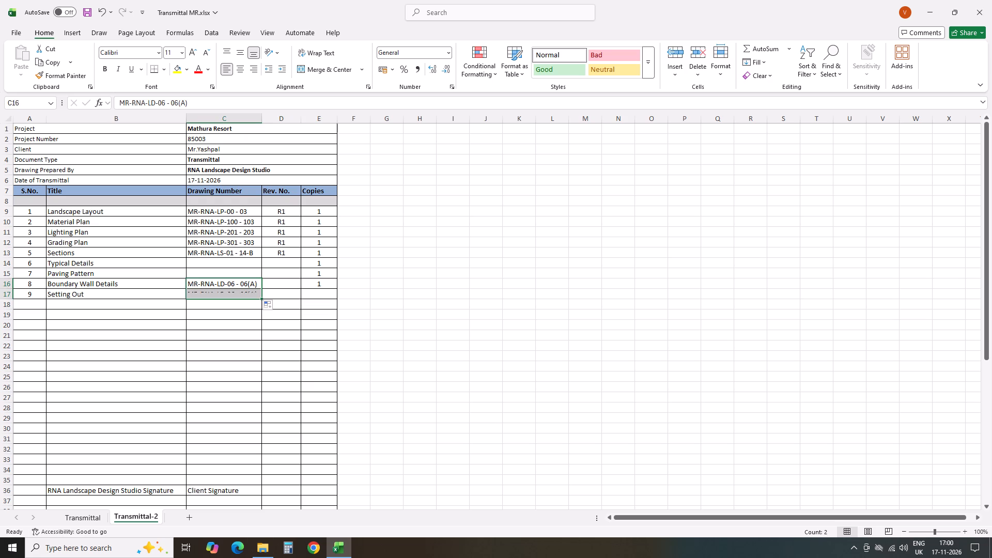
click(595, 308)
click(248, 295)
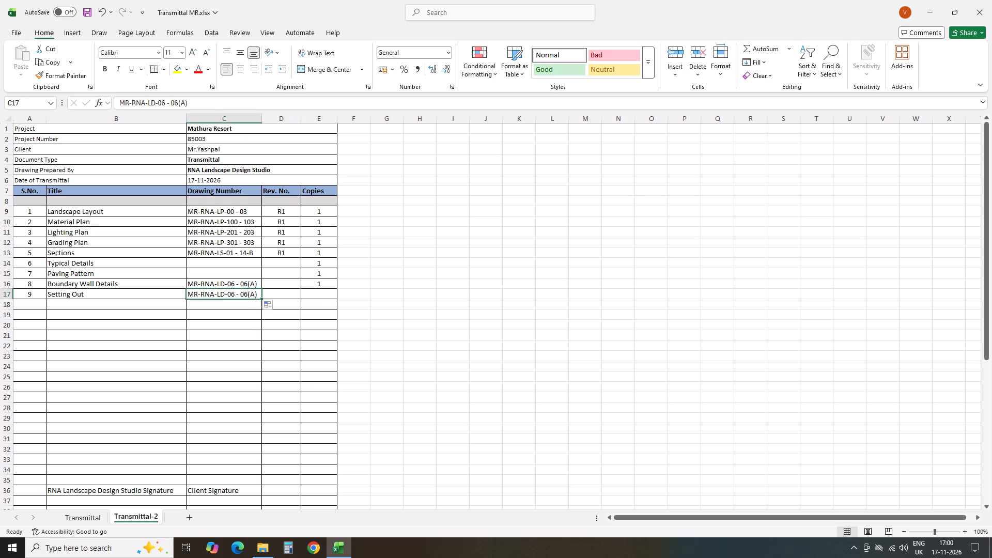
click(520, 302)
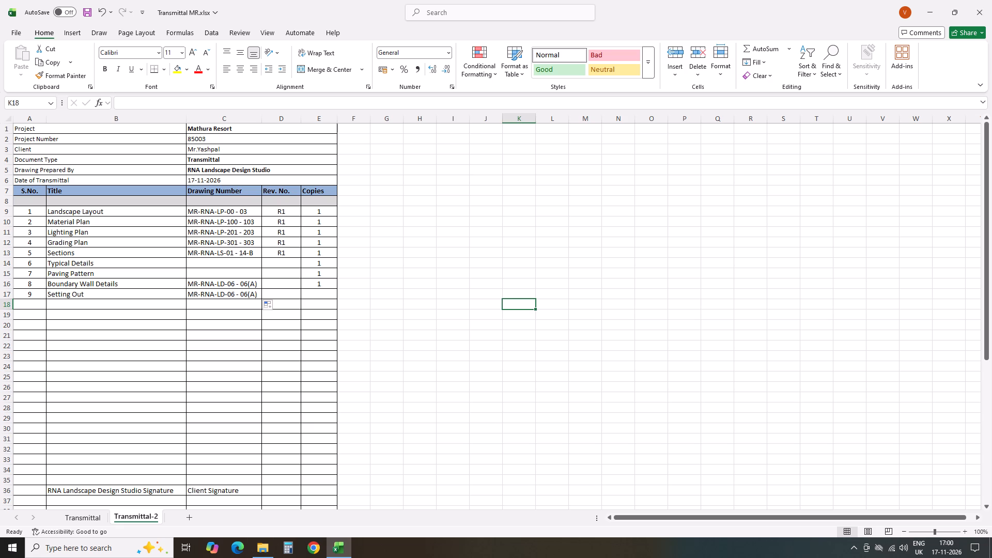
Change the start of the Setting Out drawing number range to MR-RNA-LP-401.
click(232, 291)
click(232, 291)
click(224, 295)
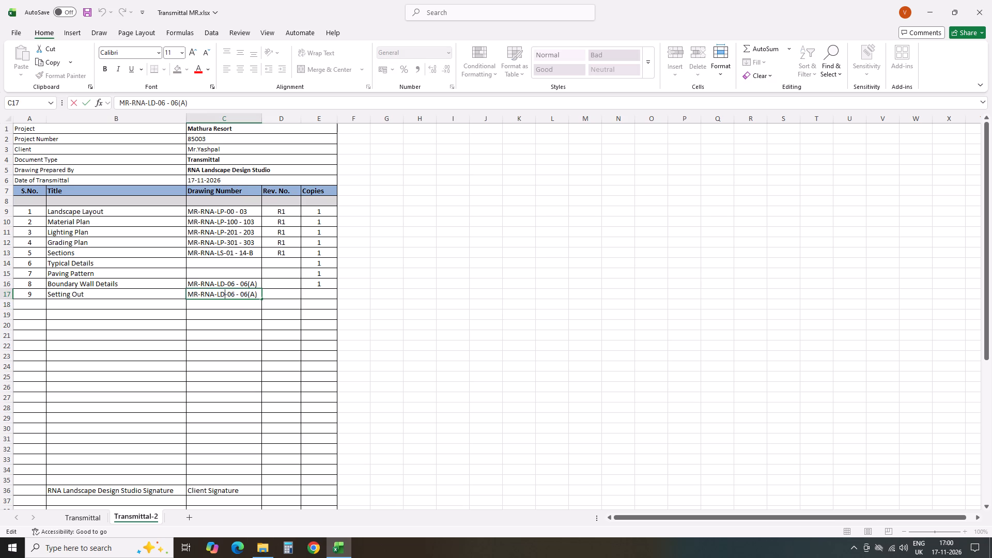
key(BackSpace)
key(p)
key(p)
key(Right)
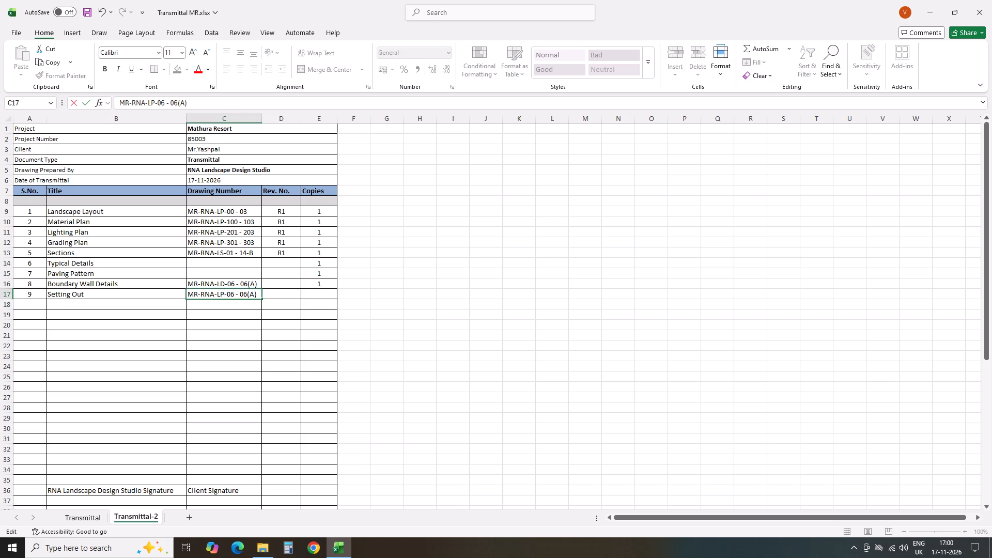
key(Right)
key(Right)
key(BackSpace)
key(BackSpace)
key(4)
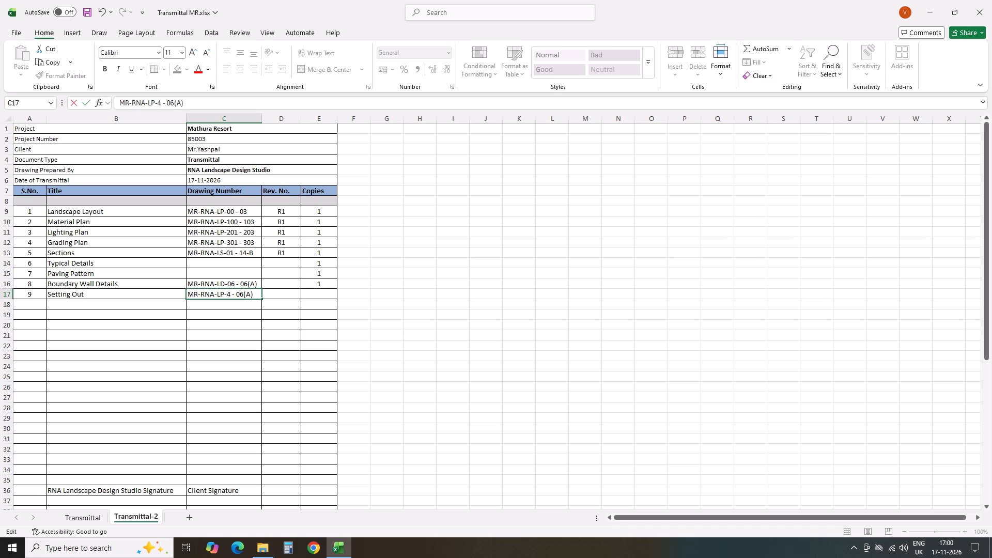
text(01)
Change the end of the Setting Out drawing number range to 403, giving MR-RNA-LP-401 - 403.
key(Right)
key(Right)
key(Right)
key(Right)
key(Right)
key(Right)
key(Right)
key(Right)
key(BackSpace)
key(BackSpace)
key(BackSpace)
key(BackSpace)
key(BackSpace)
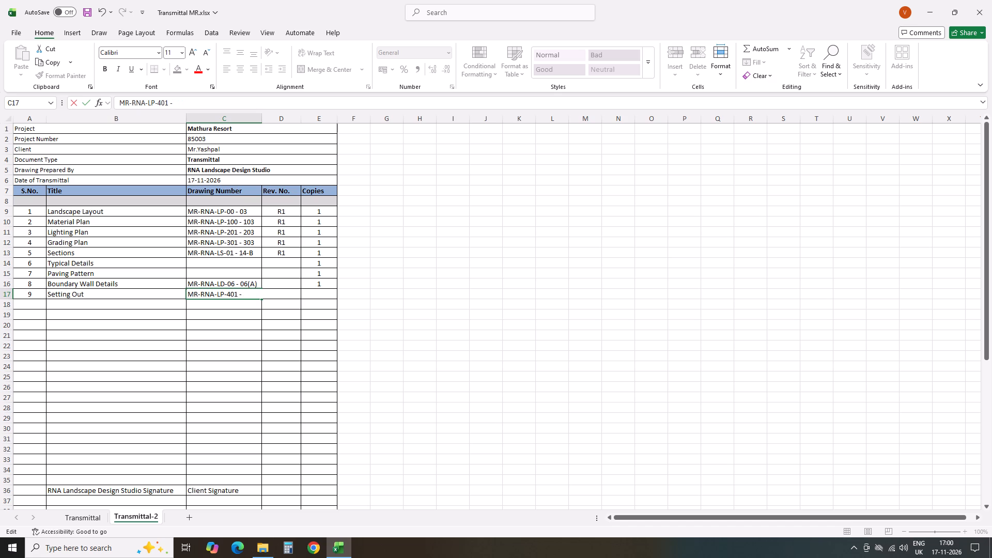
text(403)
click(473, 323)
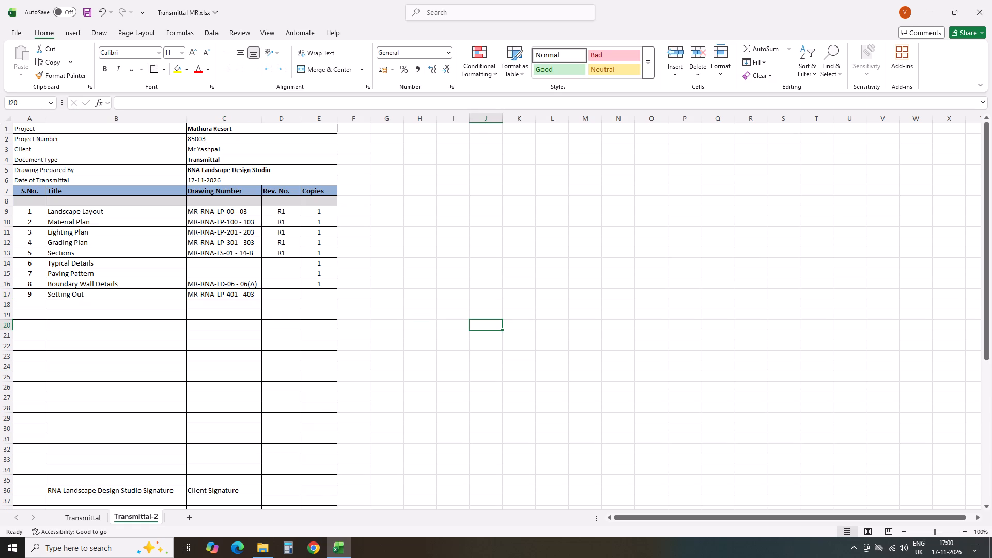
click(609, 316)
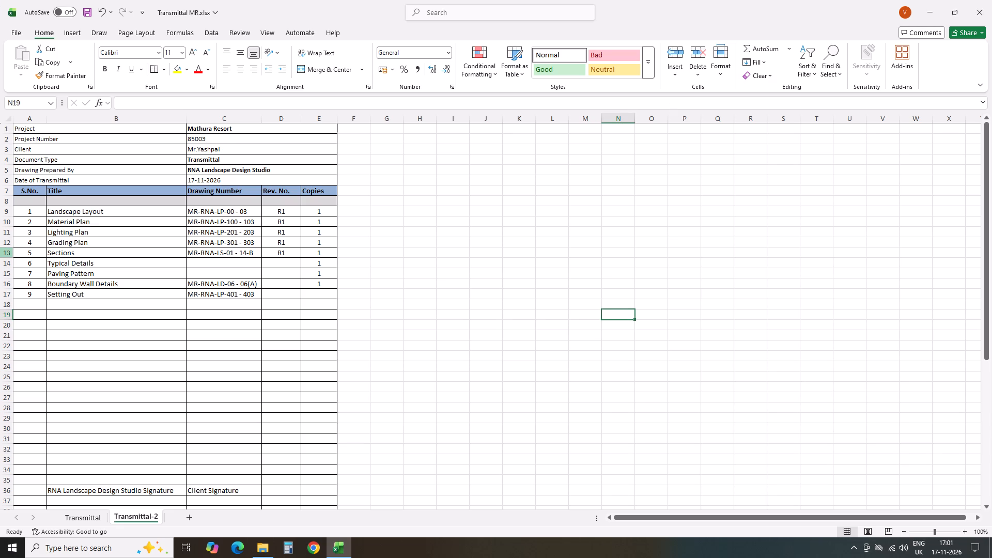
Fill the Sections revision number down through the Setting Out row.
click(285, 254)
drag(302, 256, 298, 299)
Fill the Boundary Wall Details copy count of 1 down into the Setting Out row.
click(334, 284)
drag(336, 288, 337, 298)
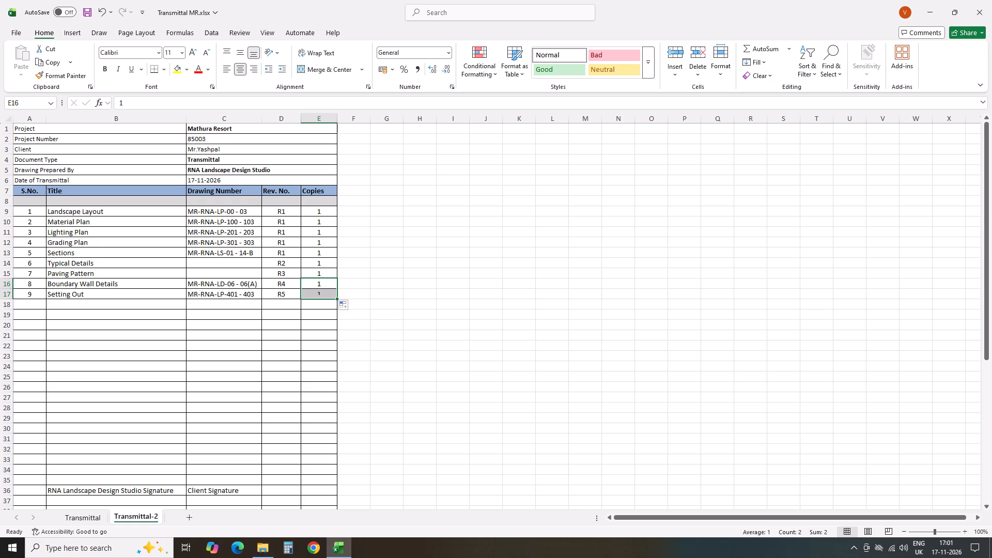
click(422, 291)
Set the revision of Typical Details, Paving Pattern, Boundary Wall Details and Setting Out to R1.
double_click(291, 263)
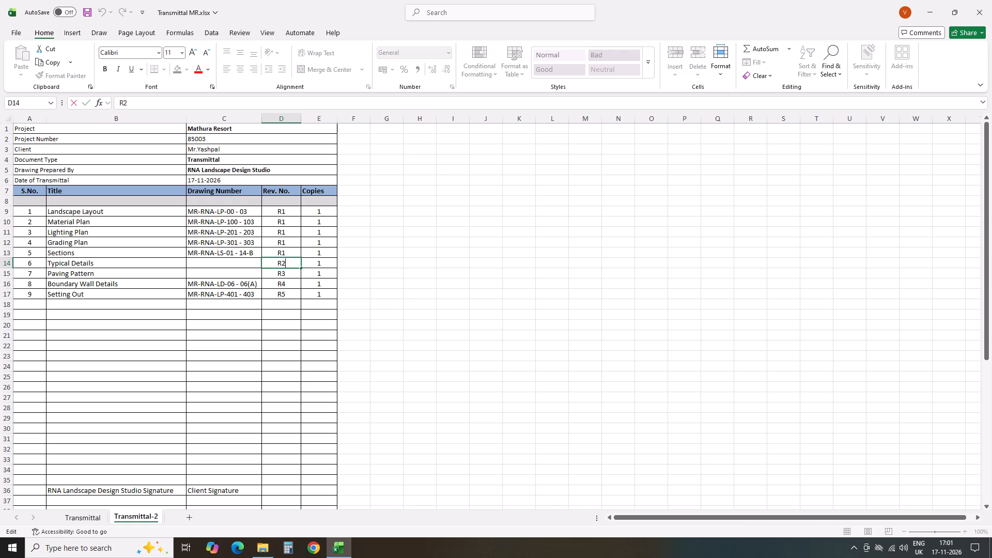
key(BackSpace)
key(1)
double_click(290, 274)
key(BackSpace)
key(1)
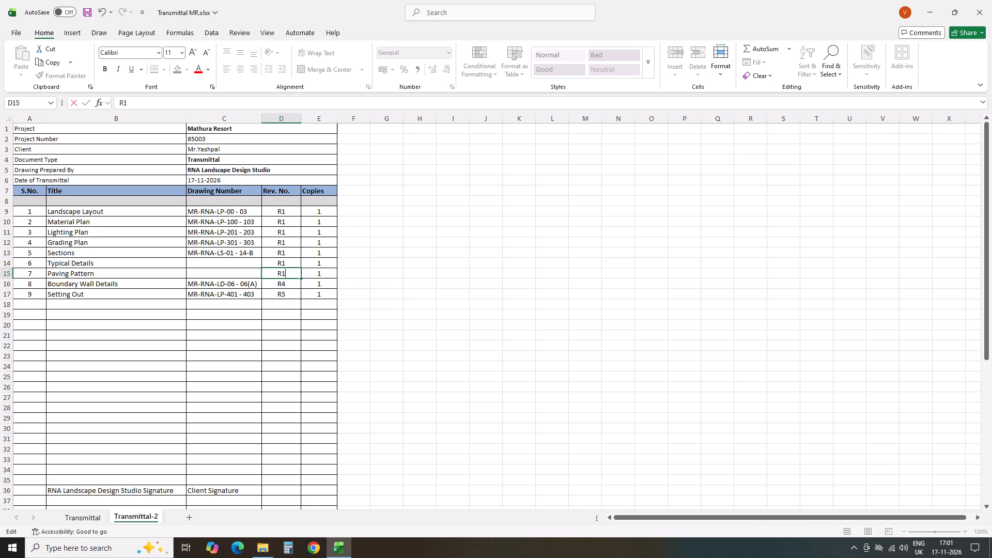
double_click(292, 285)
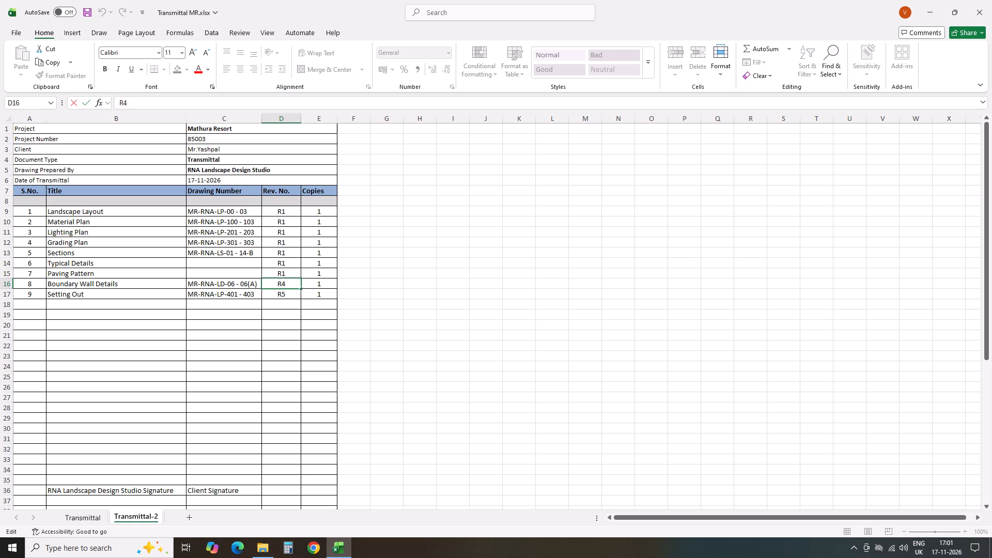
key(BackSpace)
key(1)
double_click(290, 294)
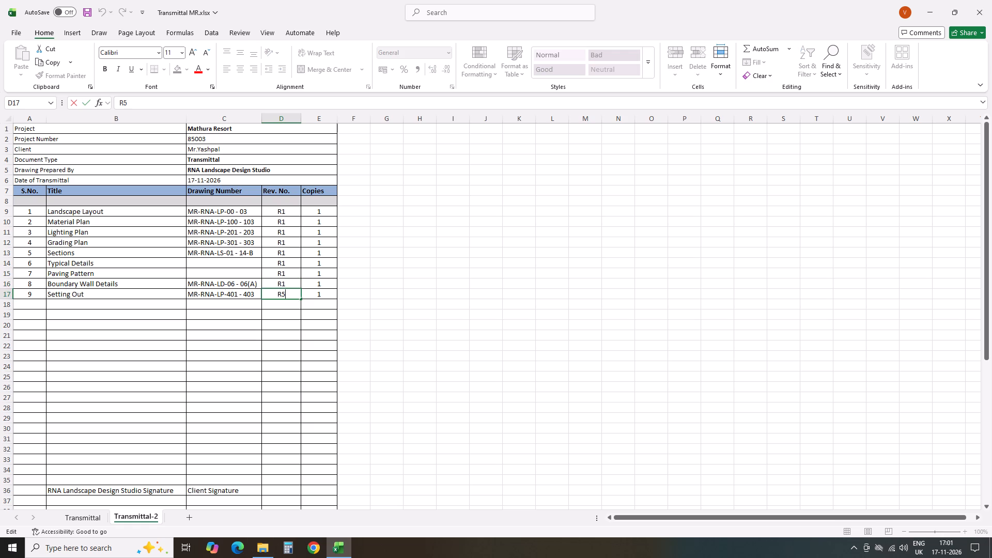
key(BackSpace)
key(1)
click(517, 301)
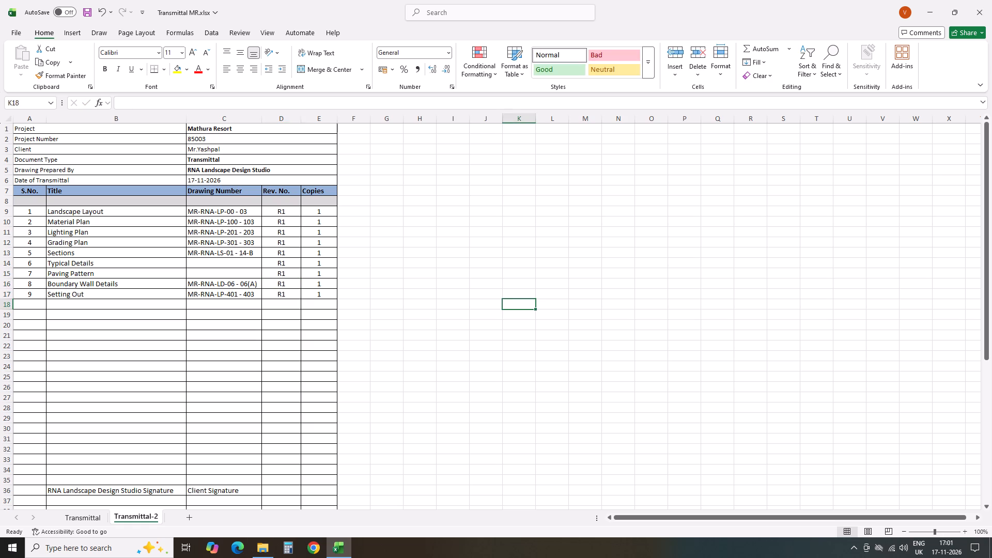
Save the Mathura Resort transmittal workbook.
click(89, 13)
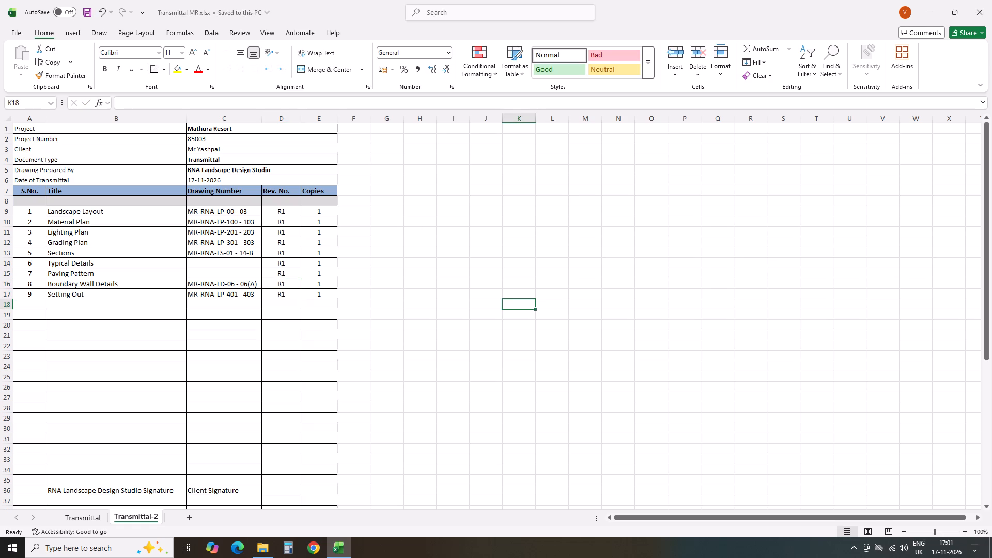
In File Explorer, check the PDF drawing numbers in Source out's 20260909_UPDATED DD PACKAGE folder for Typical Details and Paving Pattern.
click(923, 11)
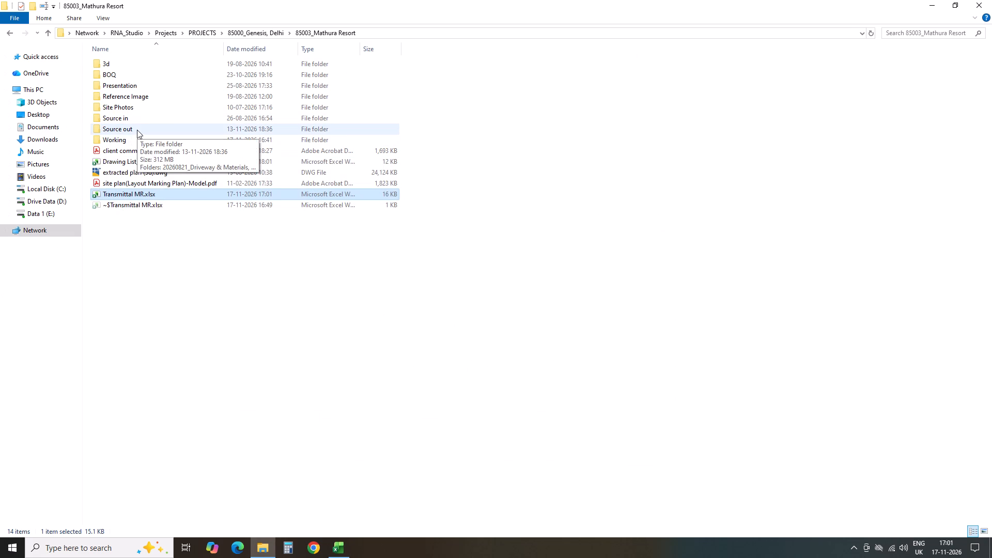
double_click(137, 130)
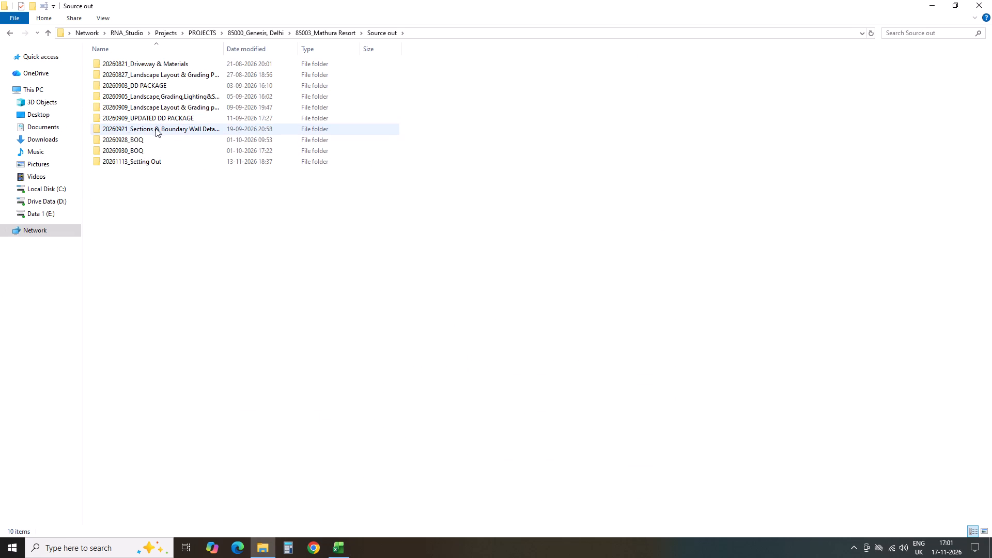
double_click(177, 120)
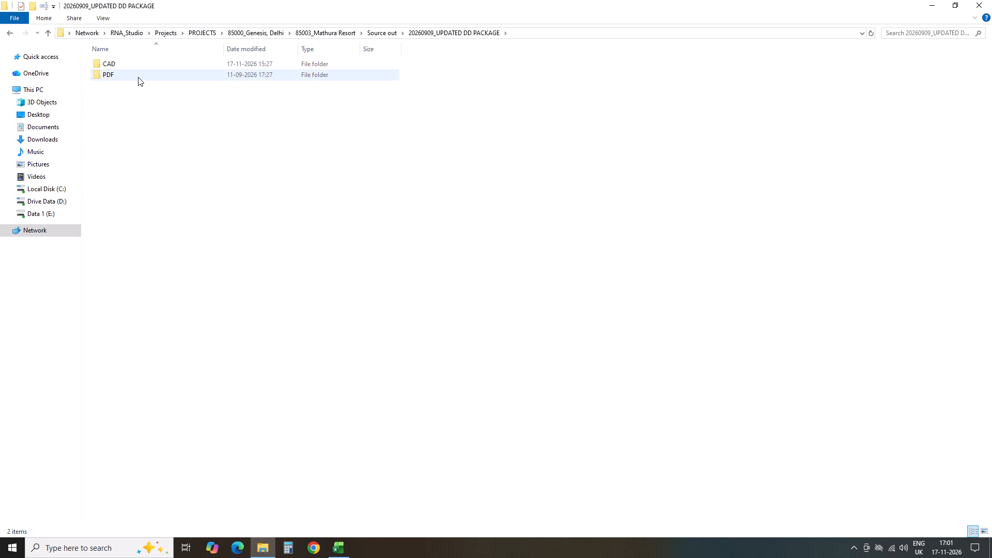
double_click(138, 77)
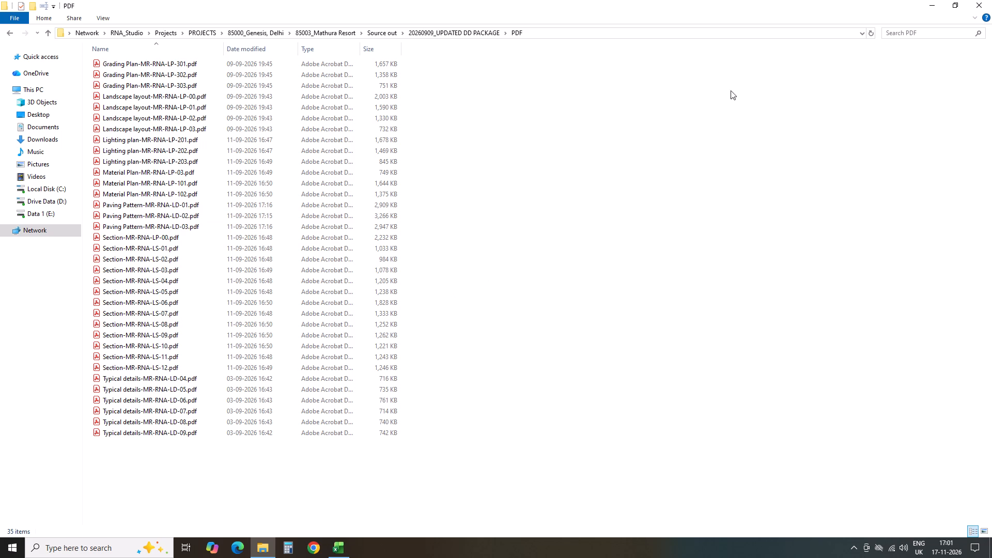
click(924, 1)
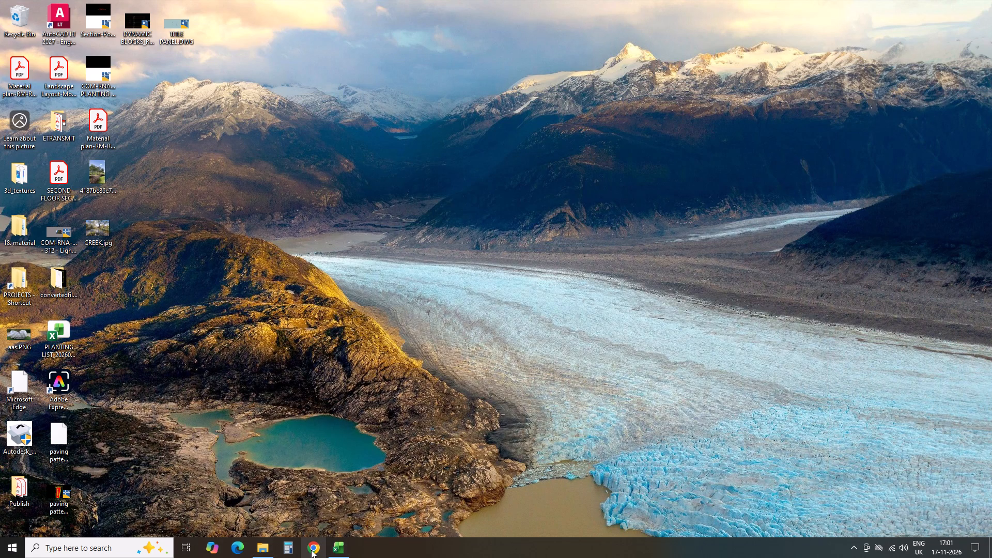
Return to the transmittal workbook and copy the Boundary Wall Details drawing number into the Paving Pattern row.
click(311, 550)
click(345, 550)
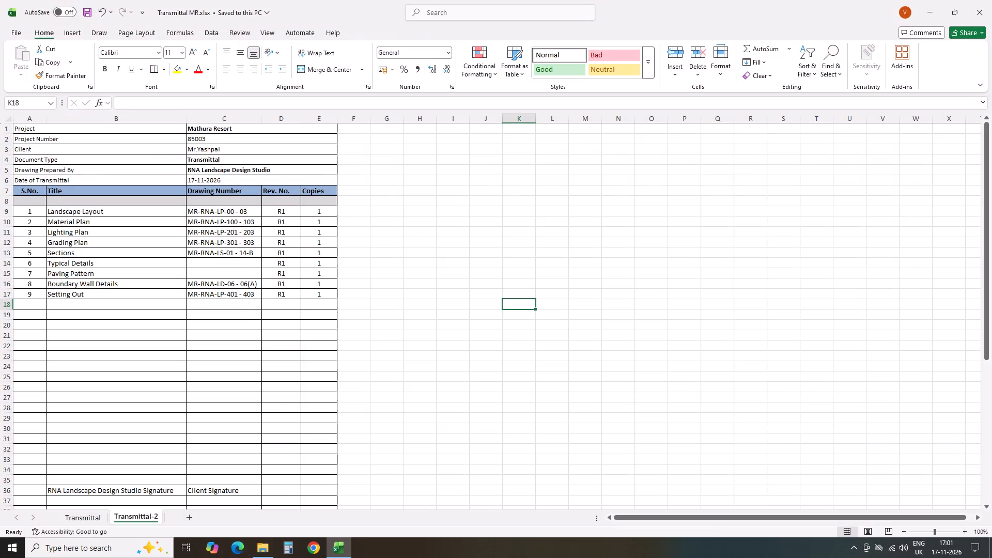
click(236, 285)
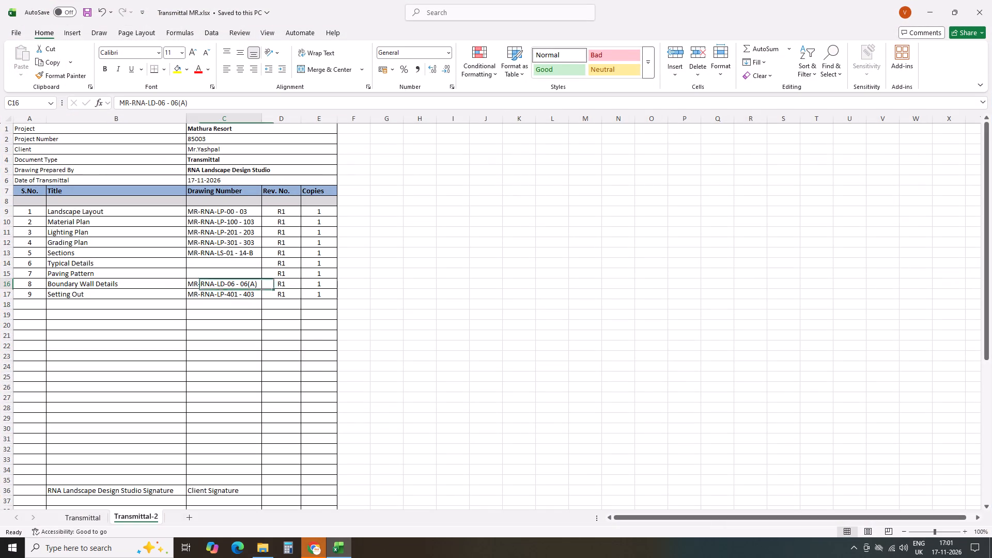
key(ctrl+c)
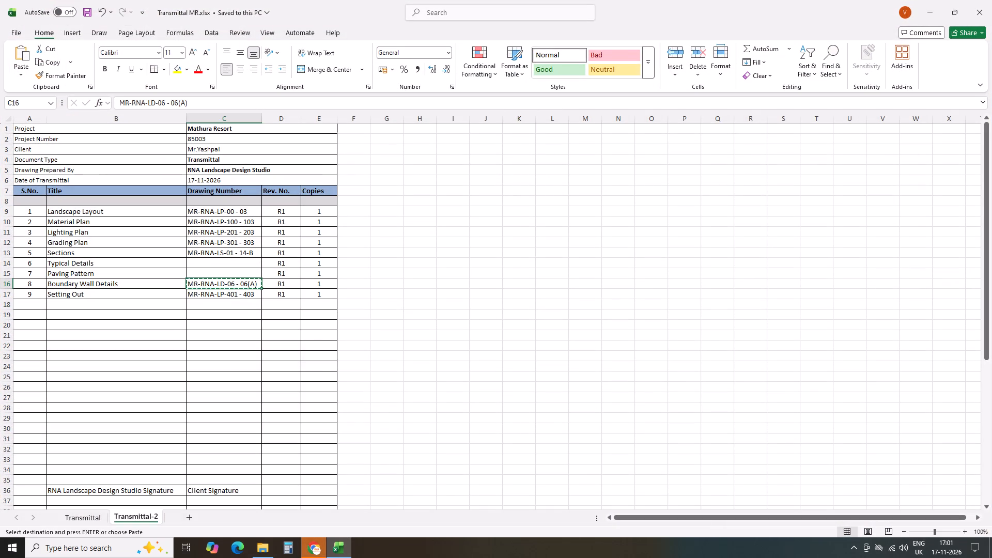
click(223, 272)
key(ctrl+v)
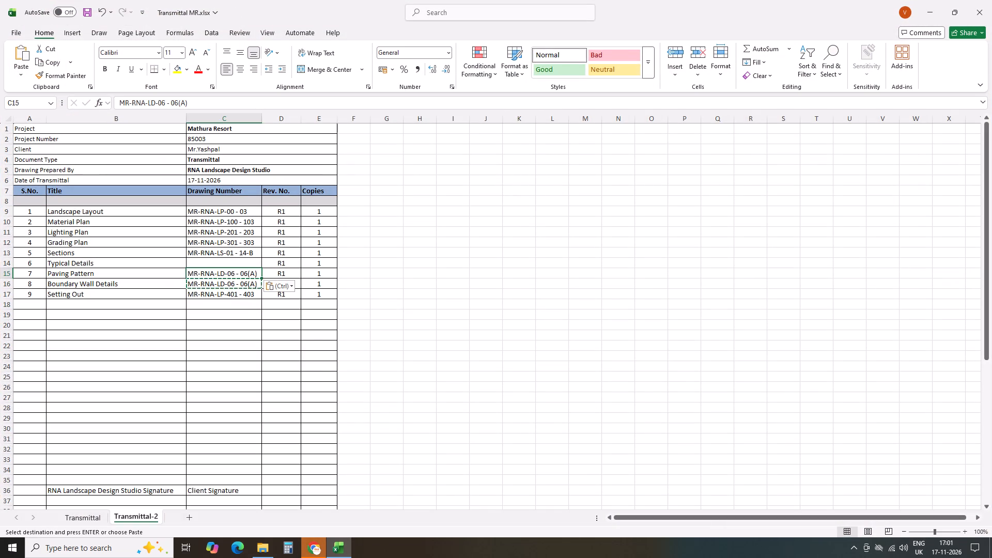
Change the Paving Pattern drawing number to MR-RNA-LD-01 - 03.
double_click(232, 273)
click(234, 276)
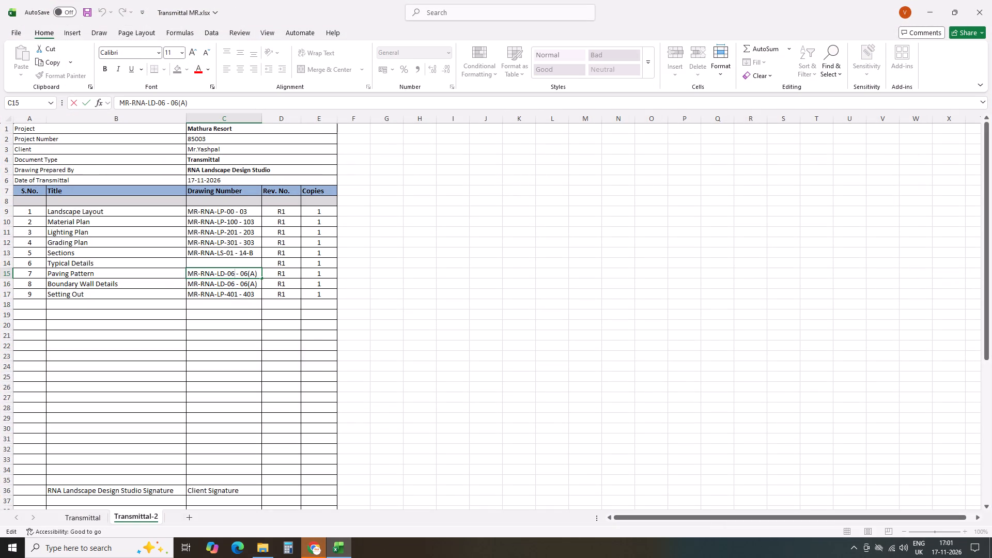
key(BackSpace)
key(1)
key(Right)
key(Right)
key(Right)
key(Right)
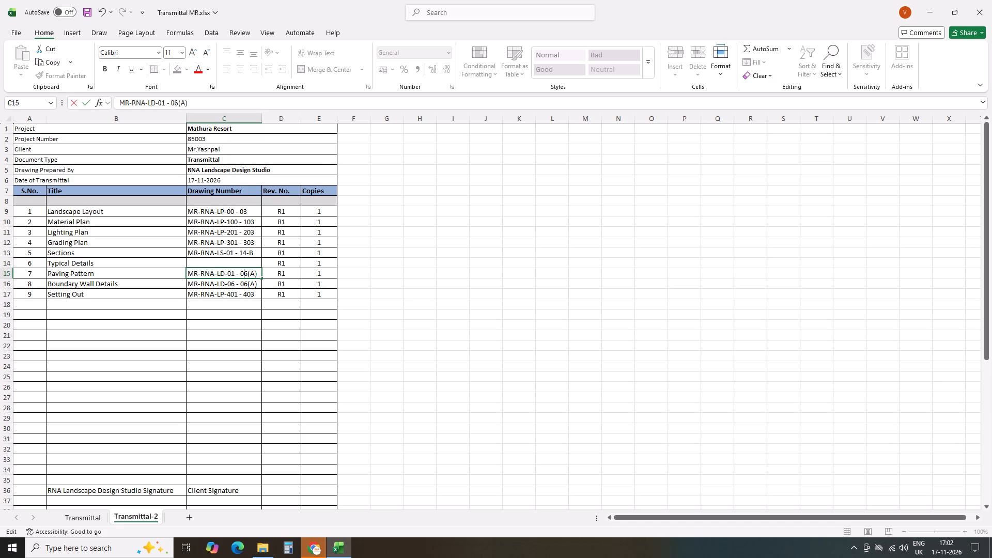
key(Right)
key(Right)
key(Right)
key(Right)
key(BackSpace)
key(BackSpace)
key(BackSpace)
key(BackSpace)
key(3)
click(454, 273)
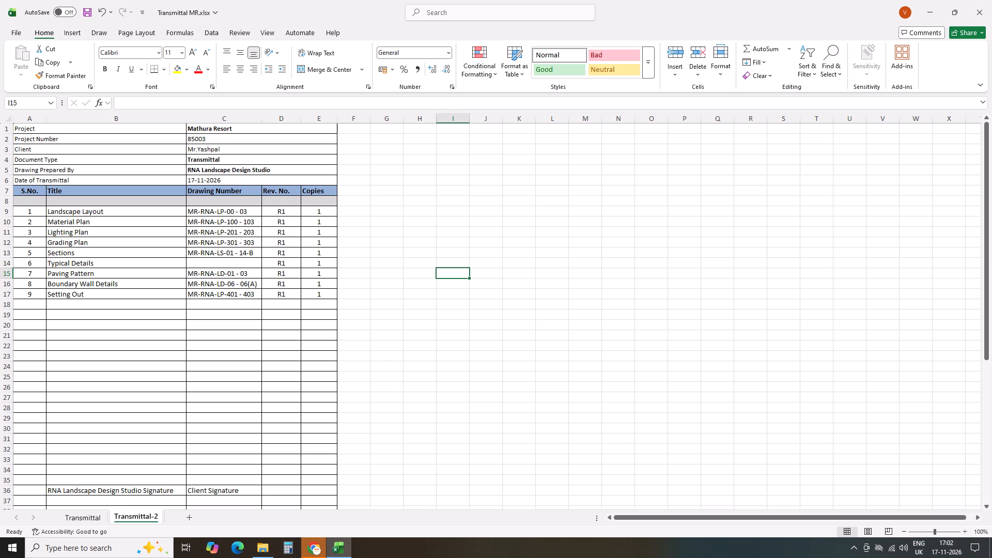
Copy the Paving Pattern drawing number into the empty Typical Details row.
click(241, 265)
click(226, 274)
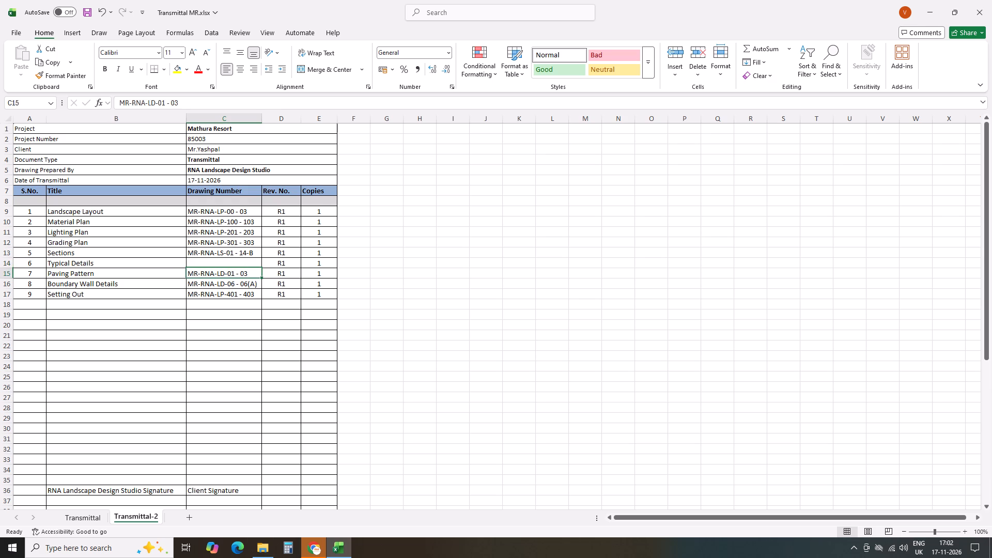
key(ctrl+c)
click(244, 261)
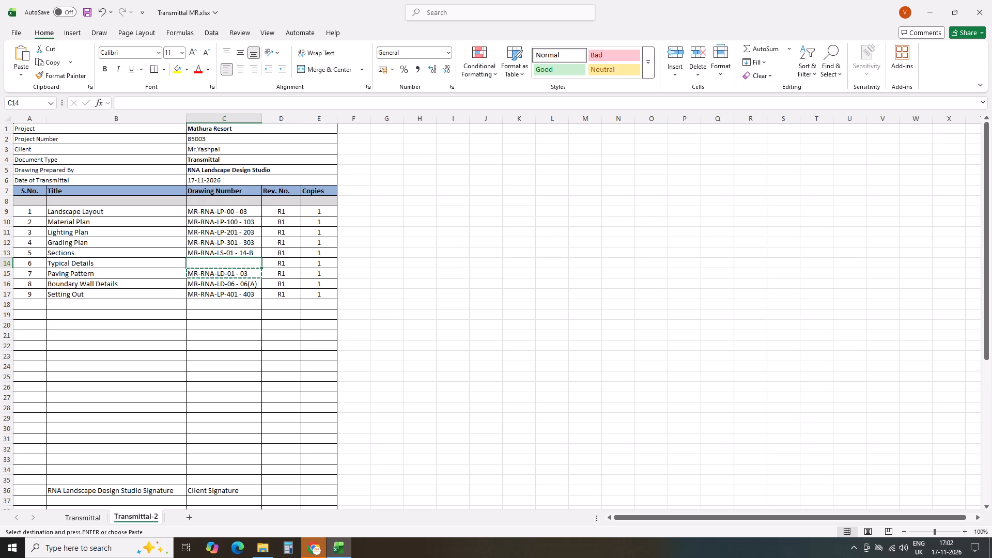
key(ctrl+v)
click(524, 256)
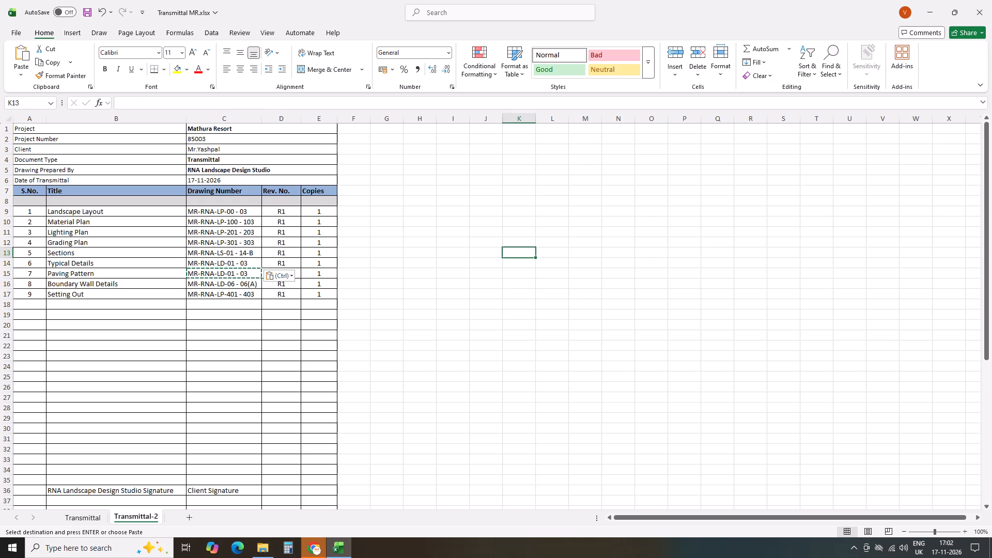
Change the Typical Details drawing number to MR-RNA-LD-04 - 09.
double_click(237, 262)
click(234, 261)
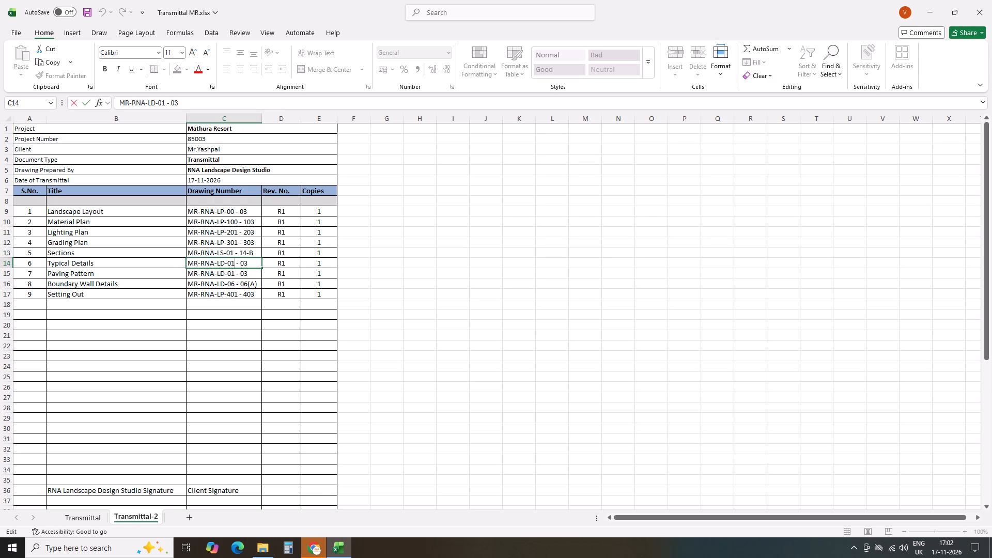
key(BackSpace)
key(4)
key(Right)
key(Right)
key(Right)
key(Right)
key(Right)
key(BackSpace)
key(9)
click(611, 243)
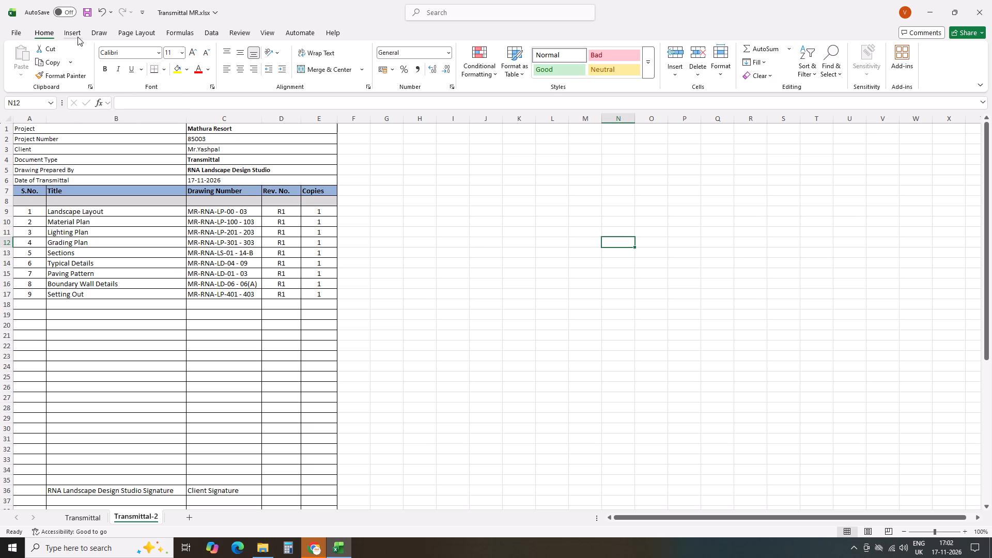
Save the Mathura Resort transmittal workbook.
click(86, 13)
Copy the whole Typical Details row to blank cells outside the table, starting at K14, as a temporary copy.
click(246, 263)
drag(332, 264, 29, 265)
key(ctrl+c)
click(519, 260)
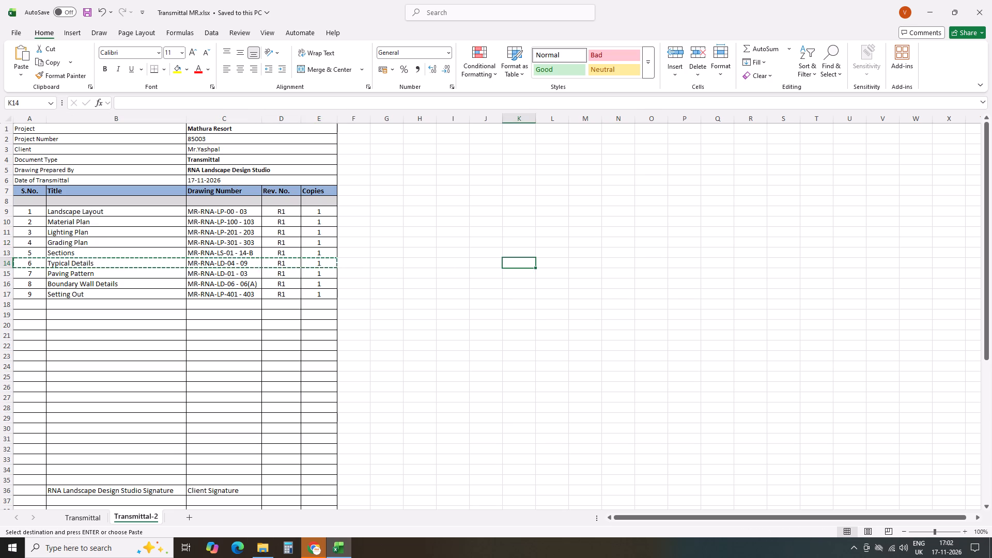
key(ctrl+v)
click(642, 331)
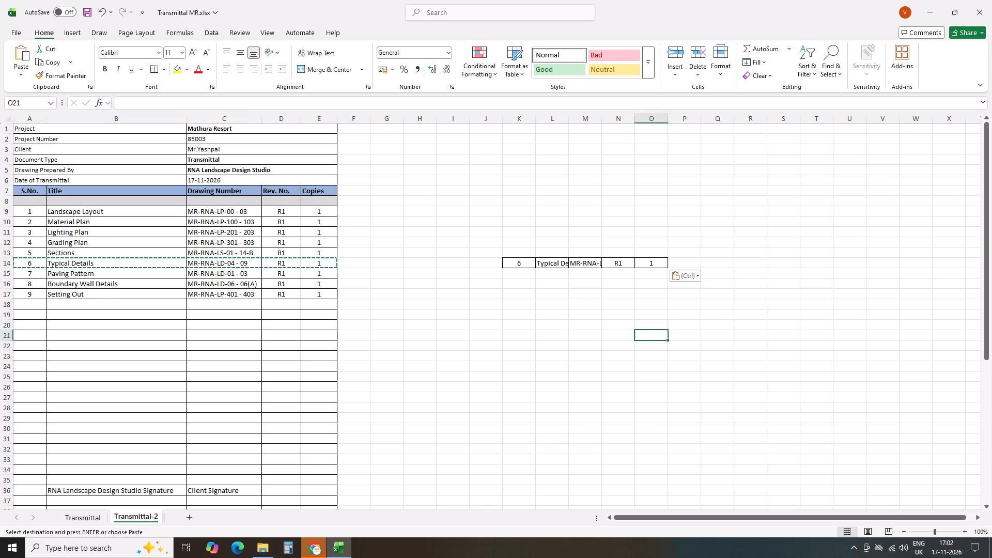
Clear the Typical Details entries from table row 14, from serial number to copies.
click(282, 264)
drag(327, 260, 57, 257)
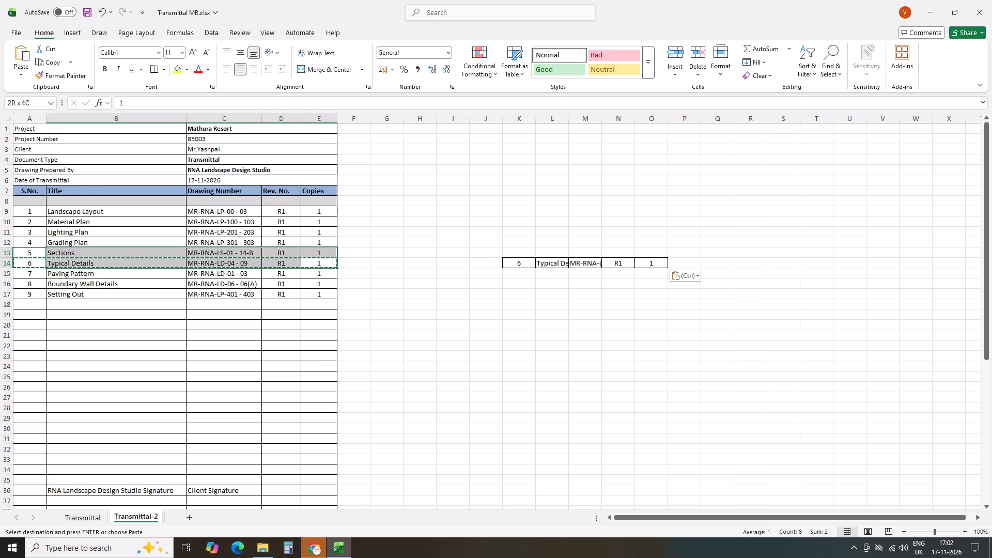
drag(57, 257, 24, 262)
key(Delete)
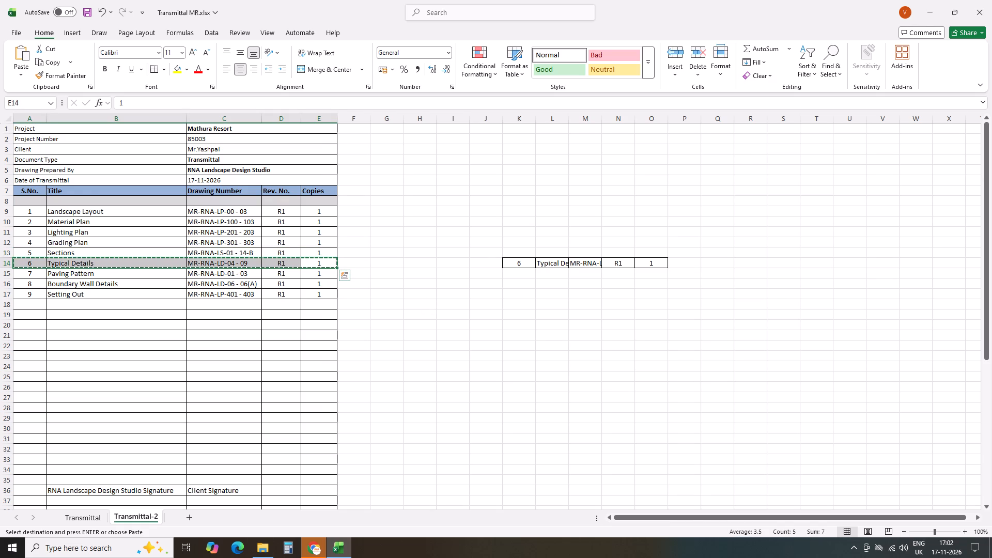
Copy the complete Paving Pattern row from row 15 into the emptied row 14.
click(324, 273)
drag(319, 274, 30, 274)
key(ctrl+c)
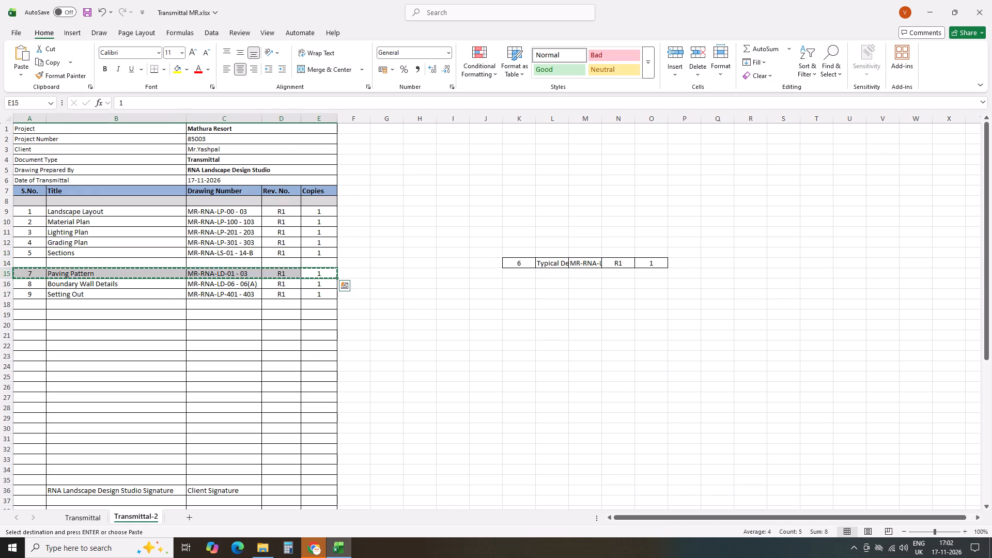
click(38, 260)
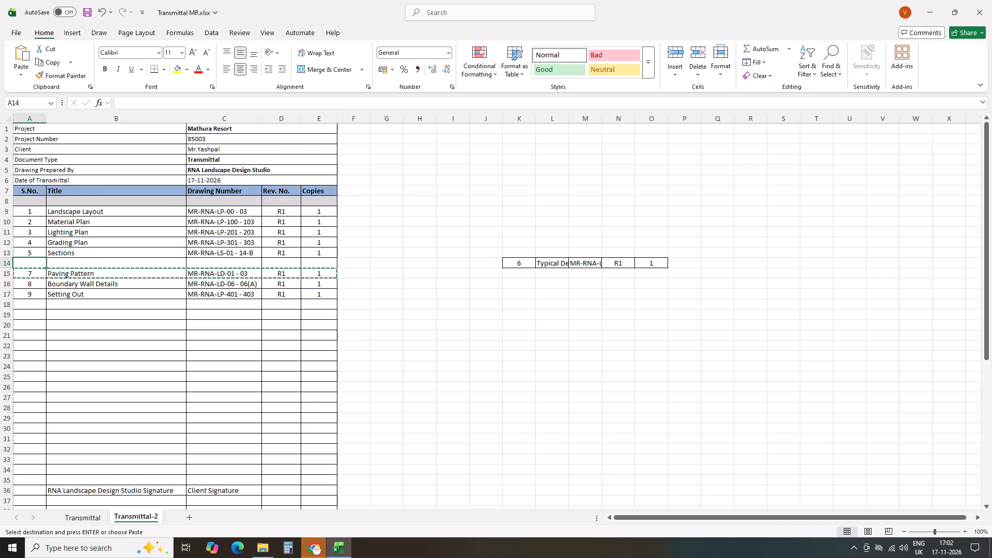
key(ctrl+v)
Re-enter 7 as the serial number of the Paving Pattern entry in row 14.
double_click(31, 264)
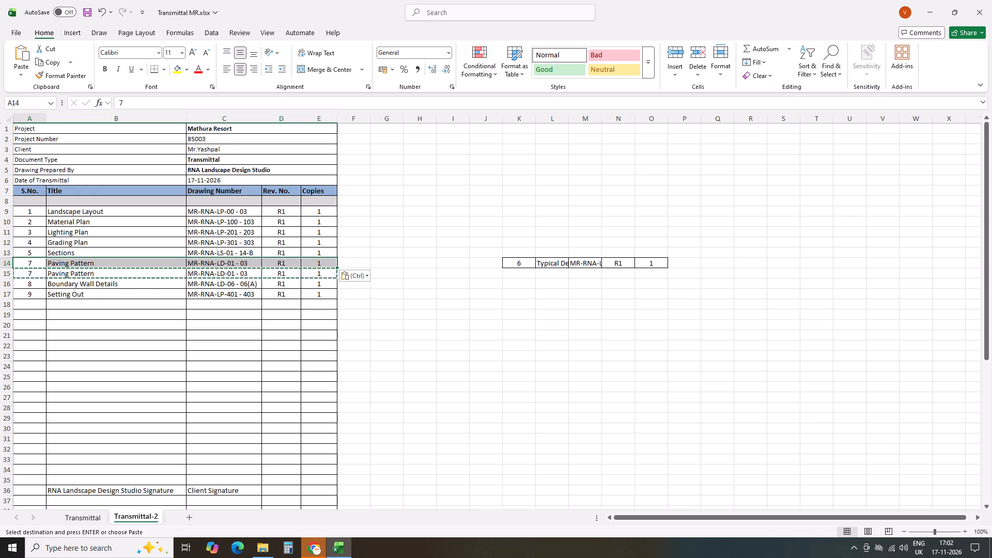
key(BackSpace)
key(7)
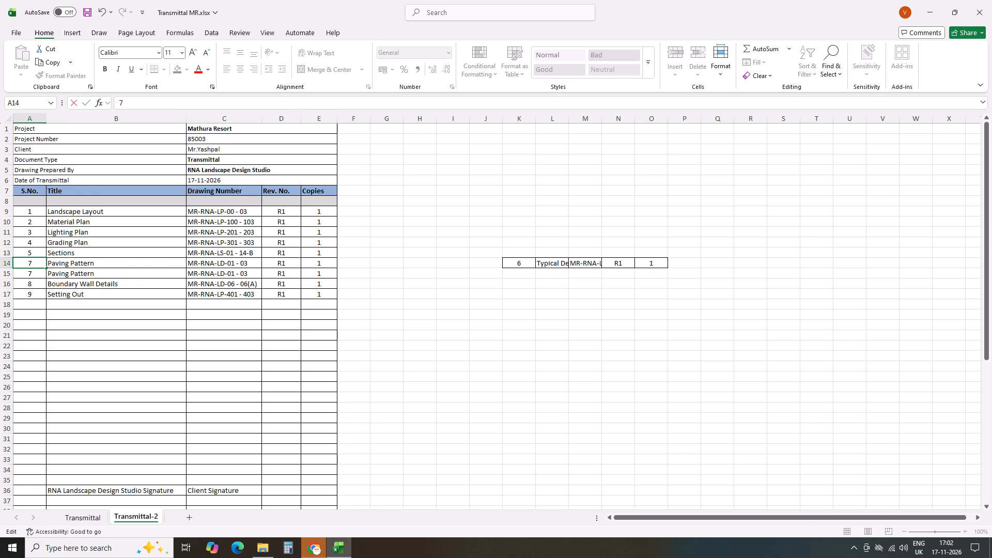
click(423, 233)
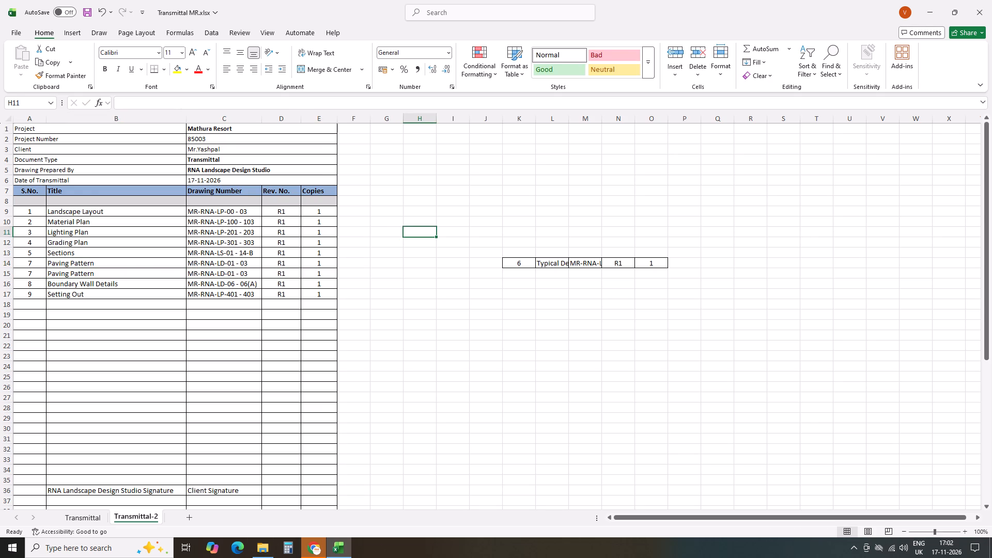
Clear the duplicate Paving Pattern title, drawing number, revision and copies from row 15, keeping its serial number.
drag(323, 273, 71, 270)
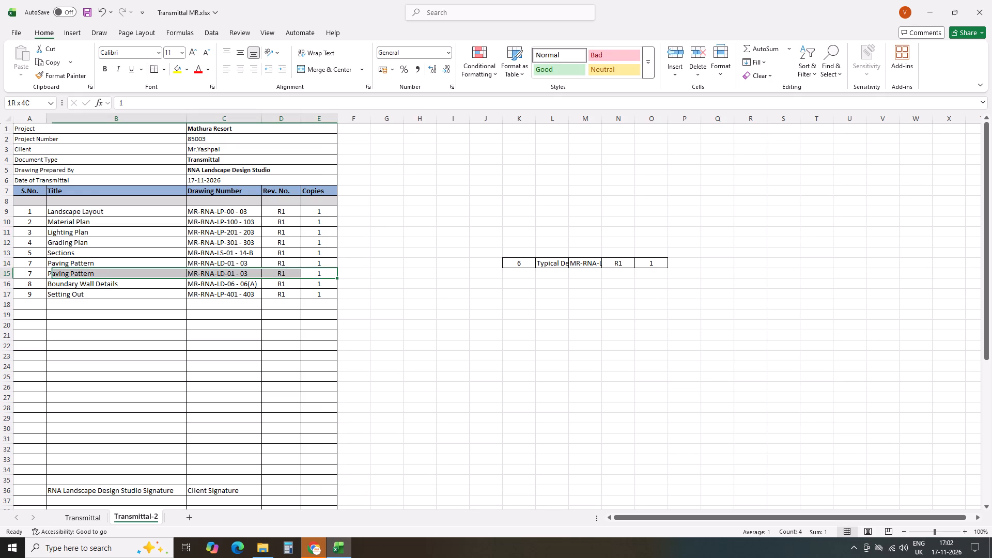
drag(71, 270, 70, 270)
key(Delete)
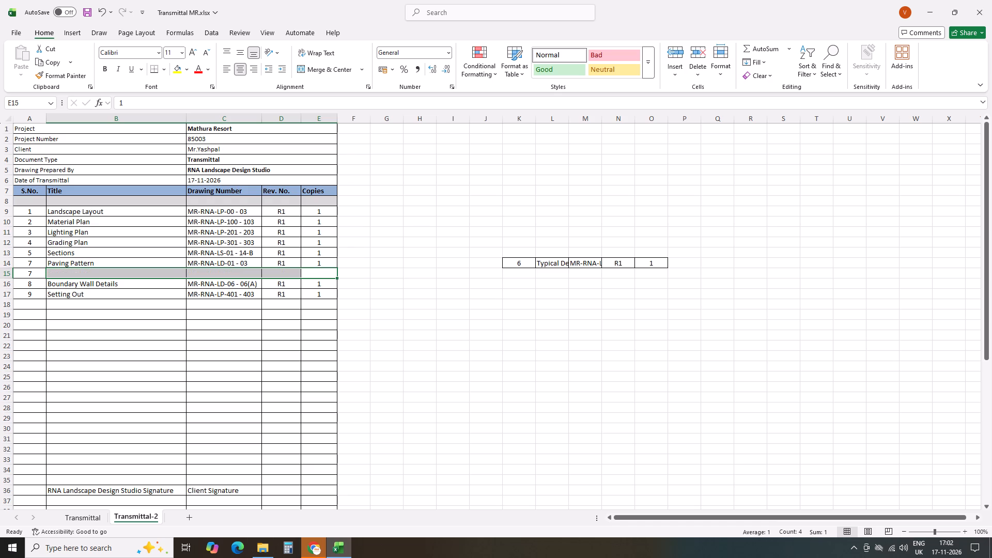
Copy the Typical Details title, drawing number, revision and copies from the temporary copy into row 15.
click(627, 262)
drag(660, 263, 553, 262)
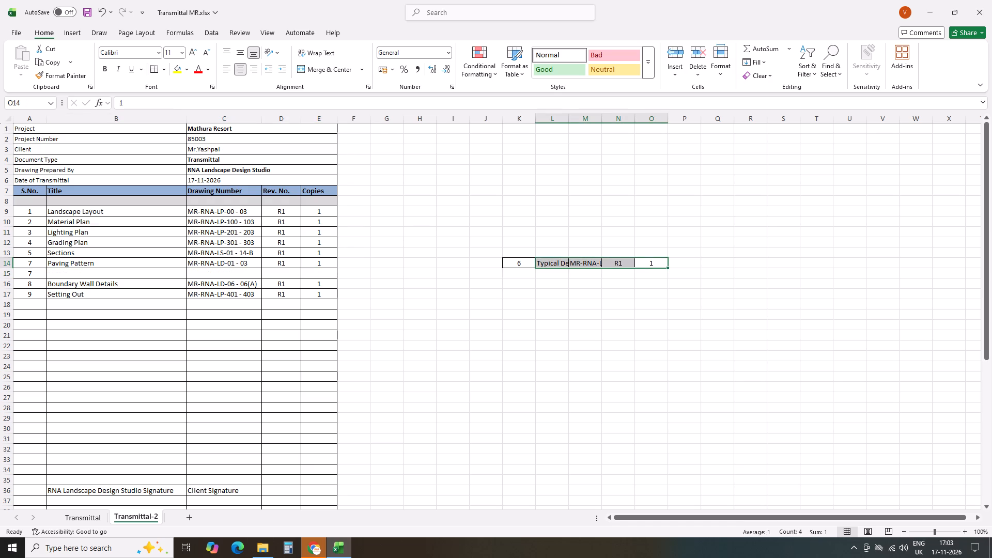
key(ctrl+c)
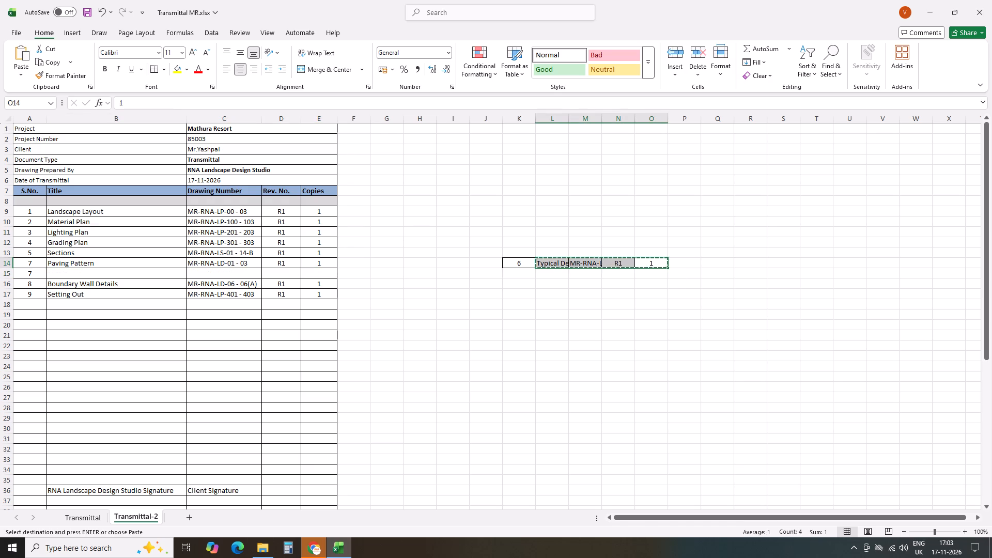
click(85, 273)
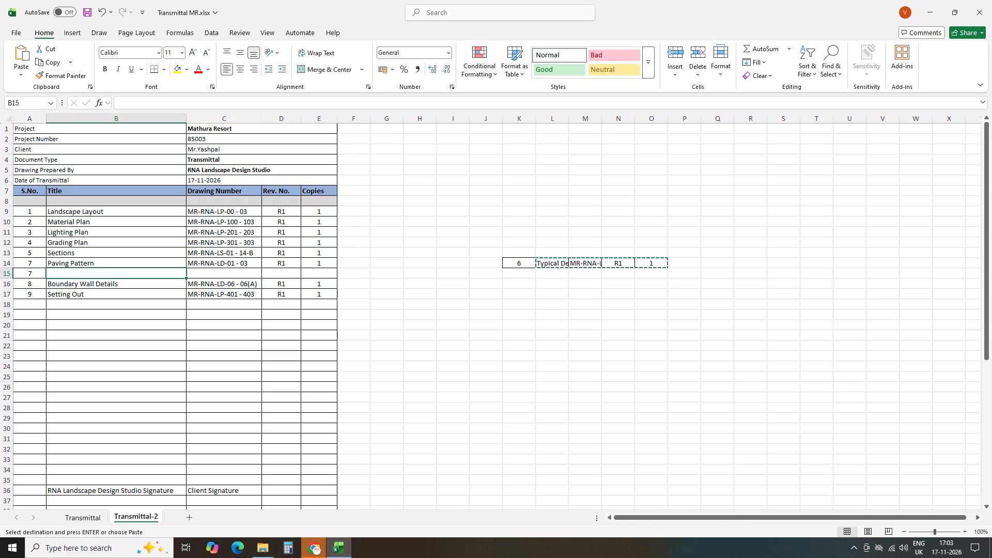
key(ctrl+v)
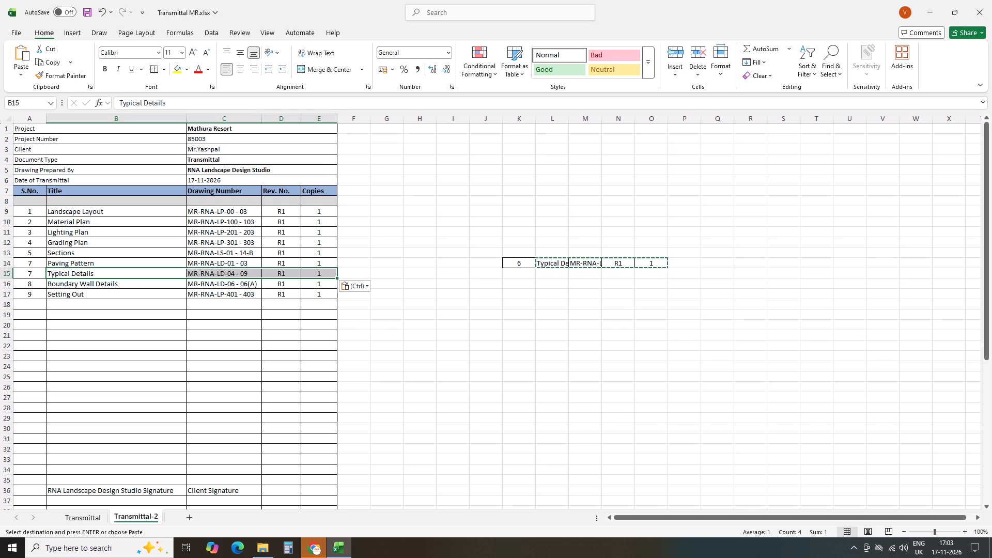
click(500, 354)
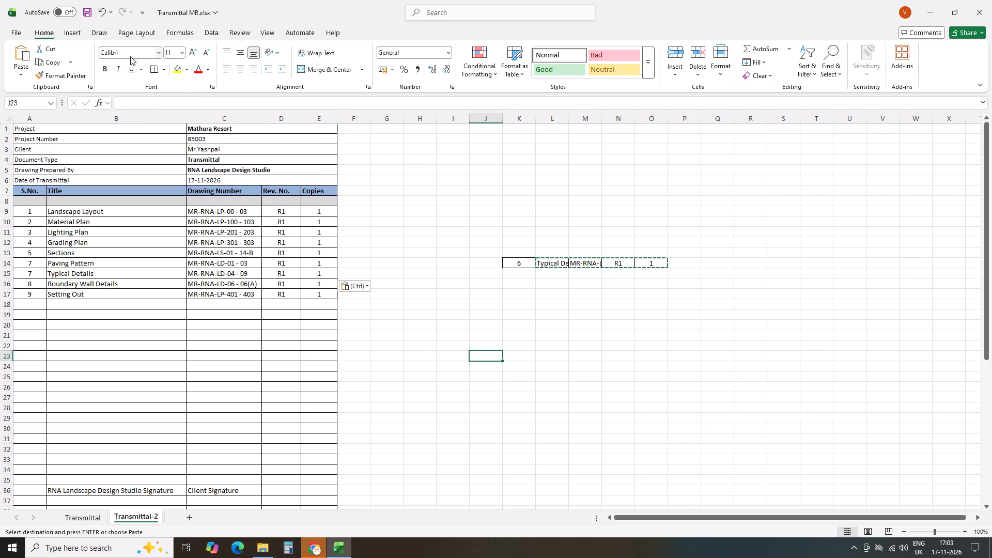
Save the transmittal workbook with the reordered Paving Pattern and Typical Details rows.
double_click(81, 11)
drag(746, 283, 741, 286)
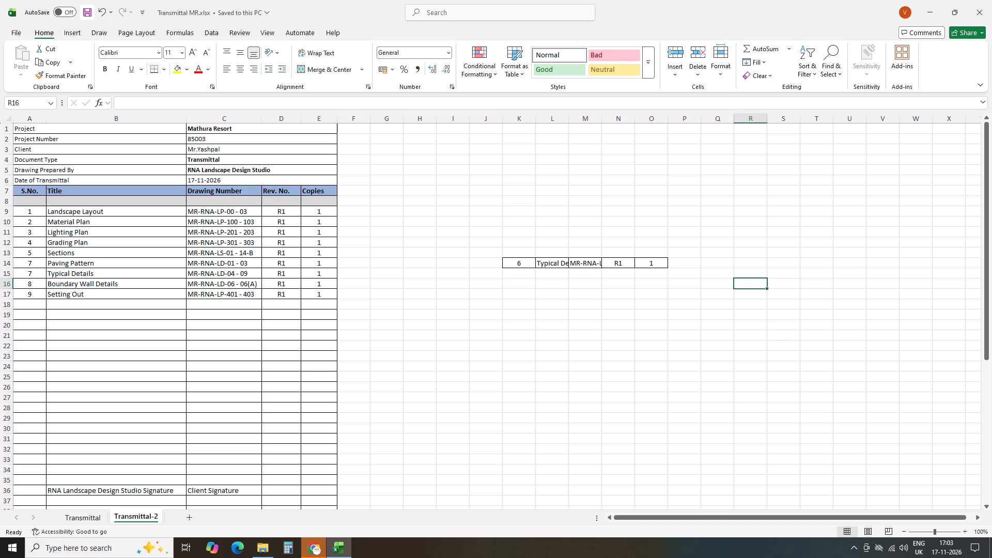
Clear the temporary Typical Details copy in K14:O14 and reset its cells to the Normal style.
drag(657, 259, 515, 263)
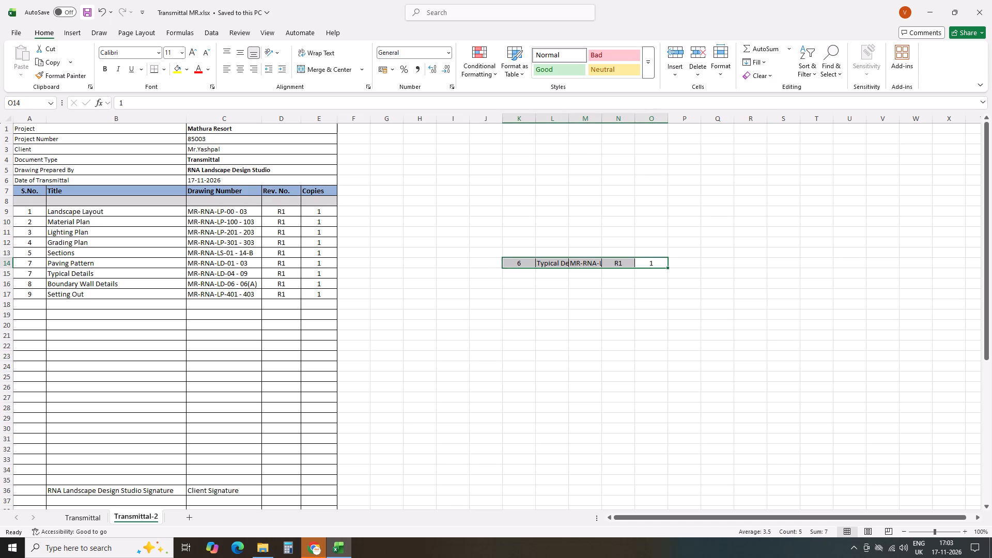
key(Delete)
click(911, 345)
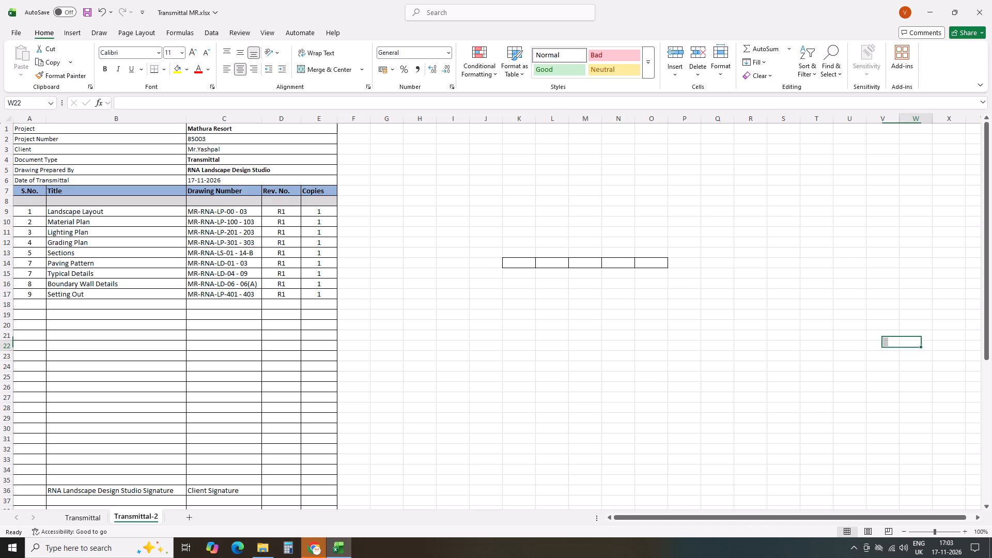
drag(691, 264, 508, 264)
click(545, 52)
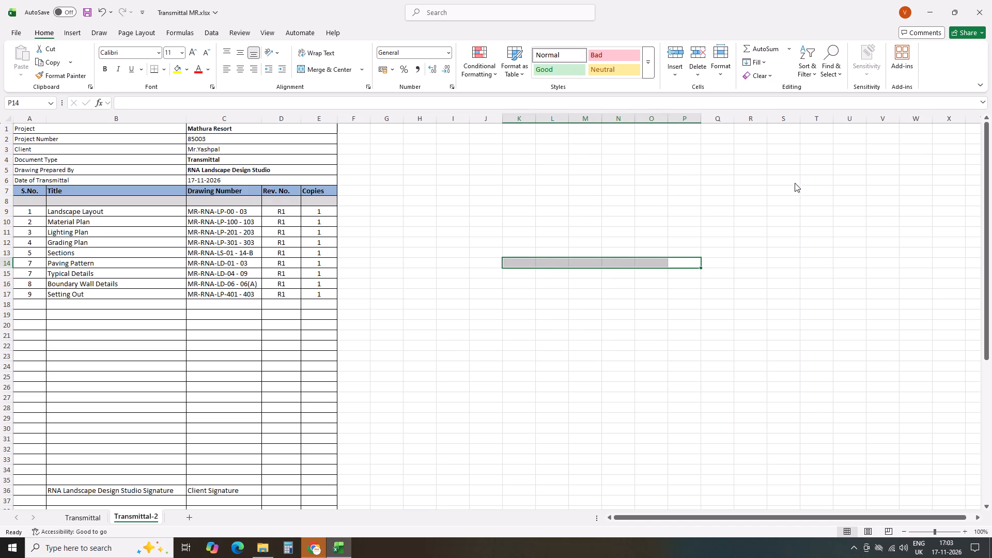
click(843, 311)
click(488, 305)
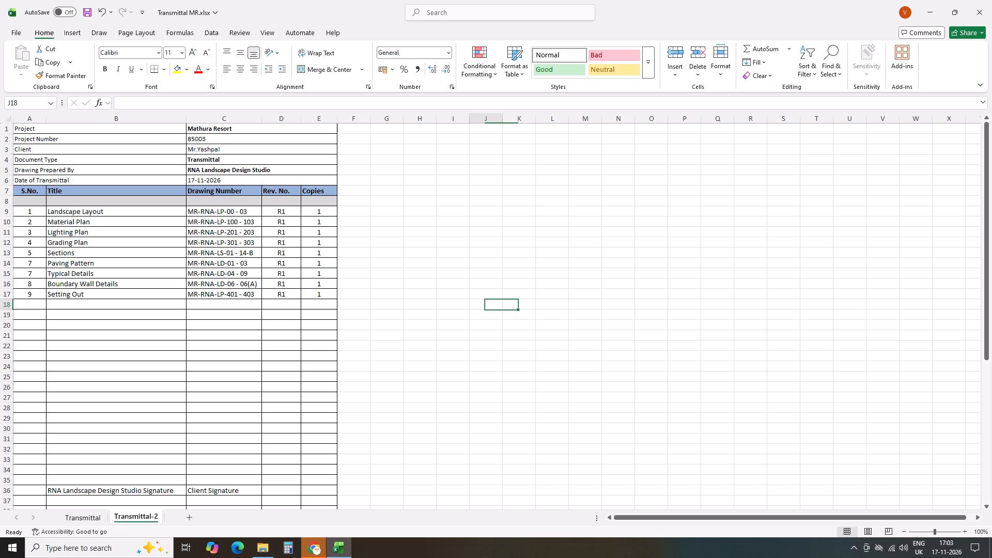
Clear the two signature labels from the unused table rows 19 to 58.
drag(323, 312, 9, 512)
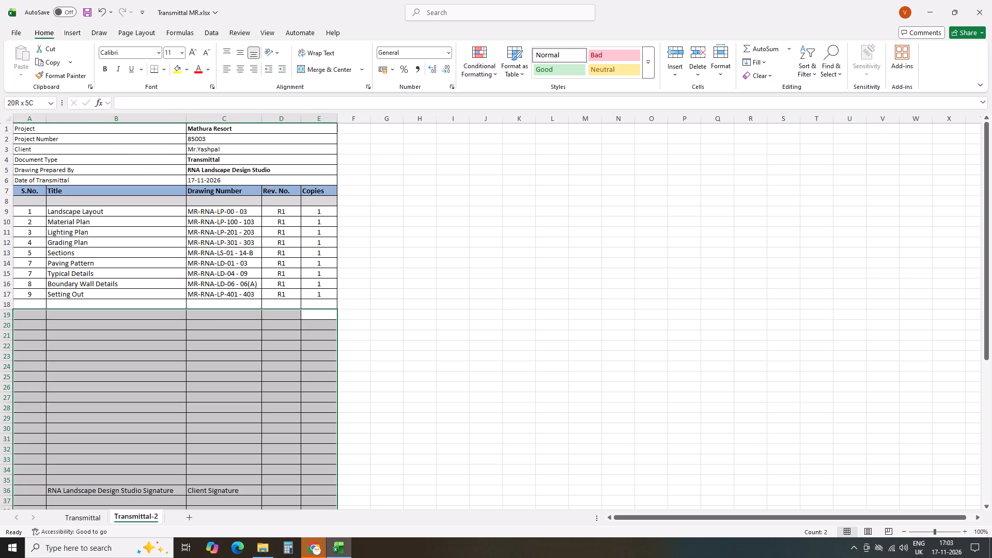
drag(9, 512, 18, 557)
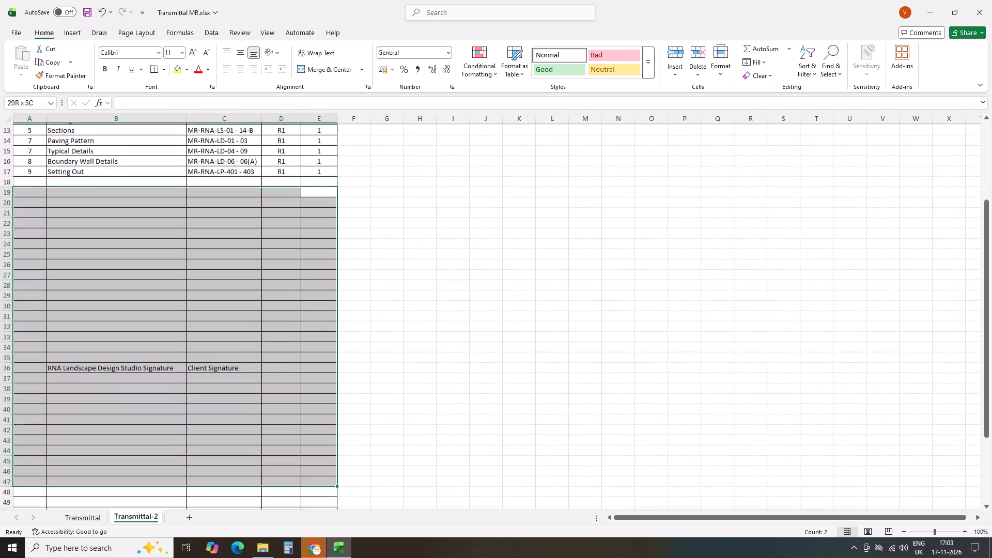
drag(18, 557, 17, 525)
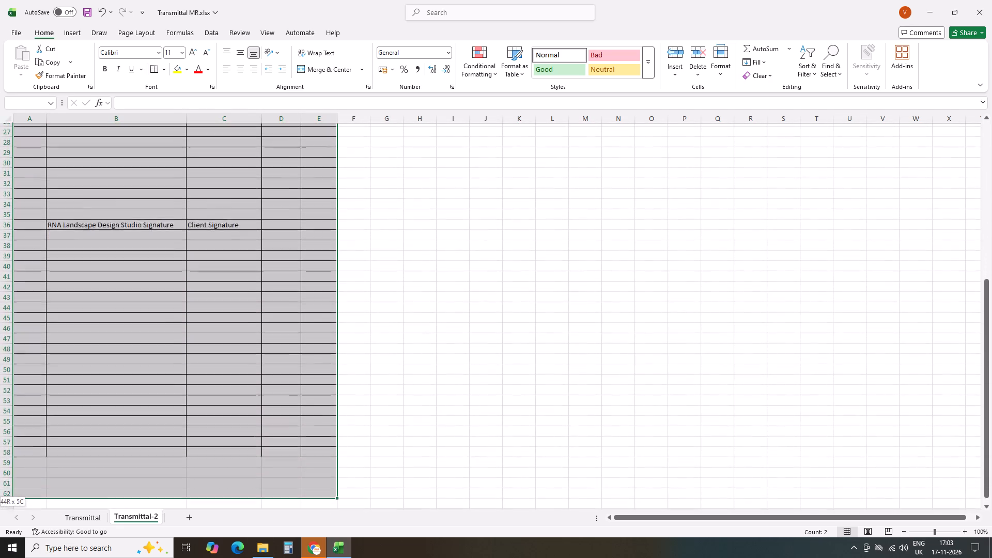
drag(17, 525, 23, 408)
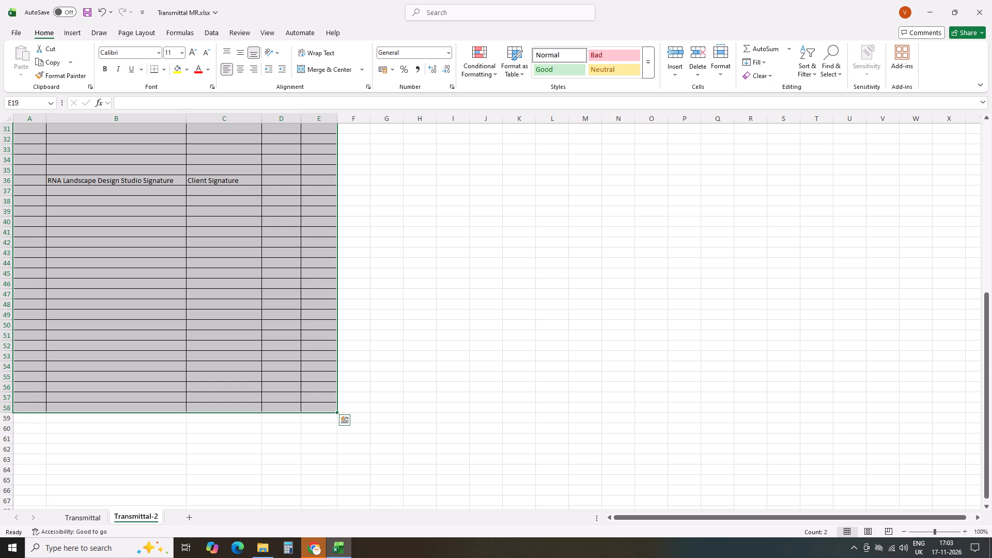
click(544, 325)
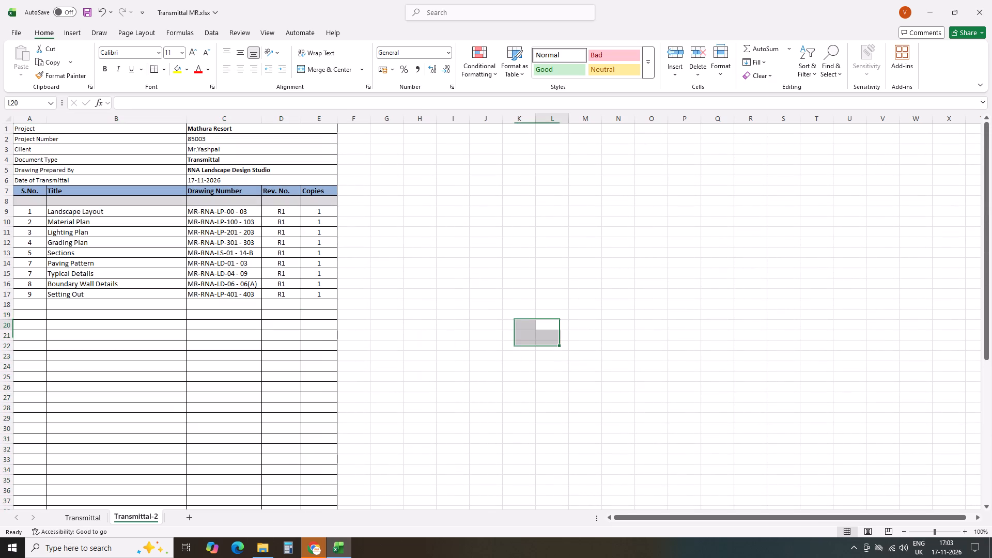
Apply the Normal style to the empty bordered table rows from row 18 down, below the Setting Out entry.
drag(320, 314, 16, 514)
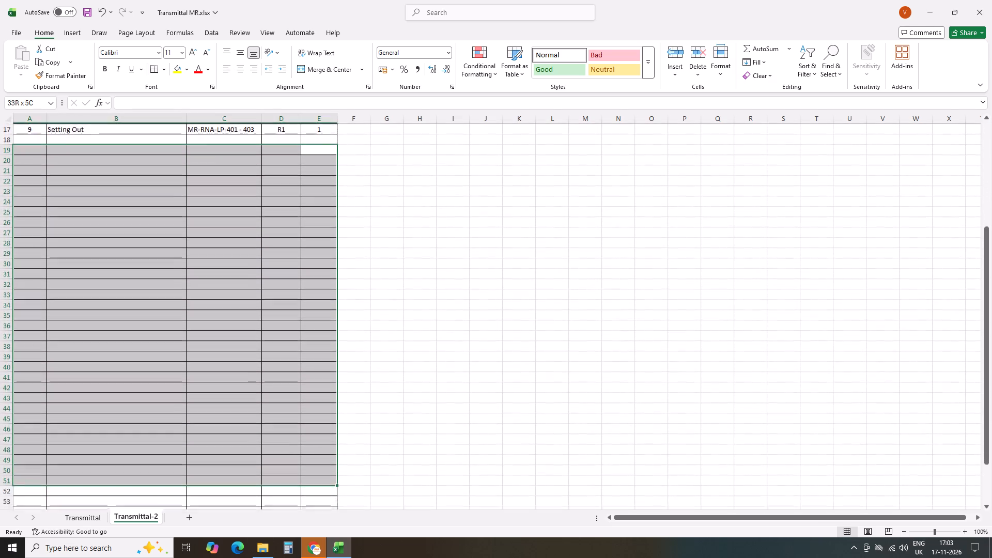
drag(16, 514, 26, 491)
click(550, 56)
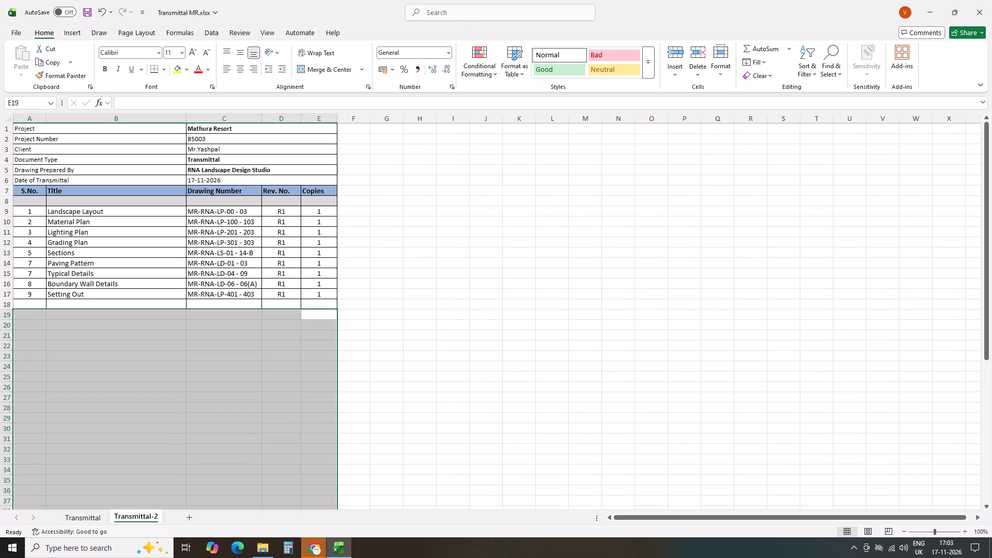
click(514, 278)
scroll(342, 311, up, 3)
click(486, 313)
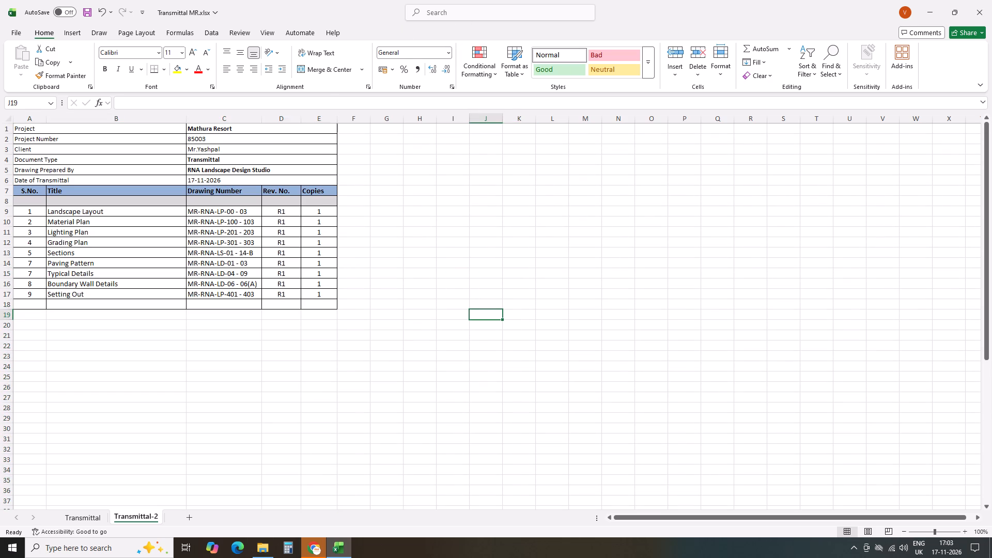
drag(320, 304, 5, 306)
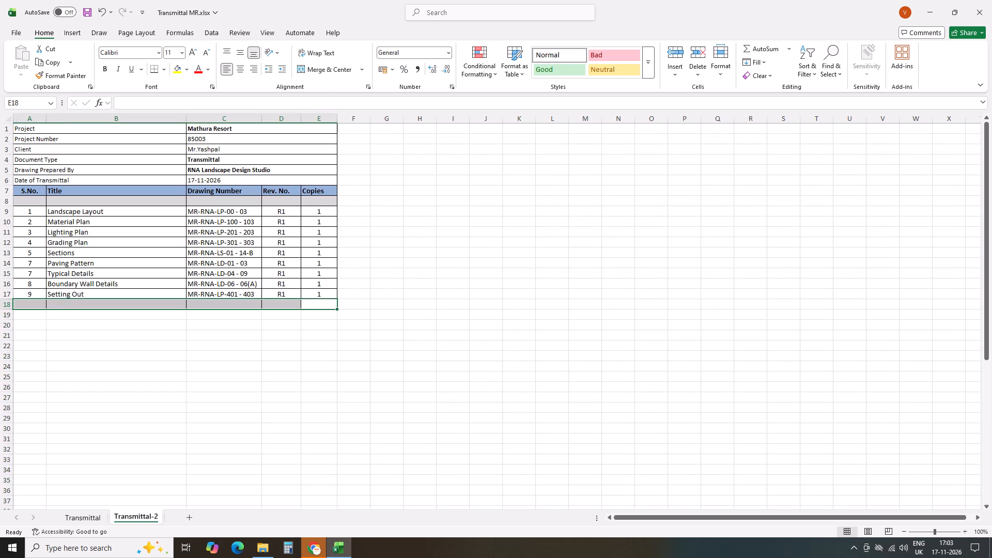
click(548, 56)
click(598, 295)
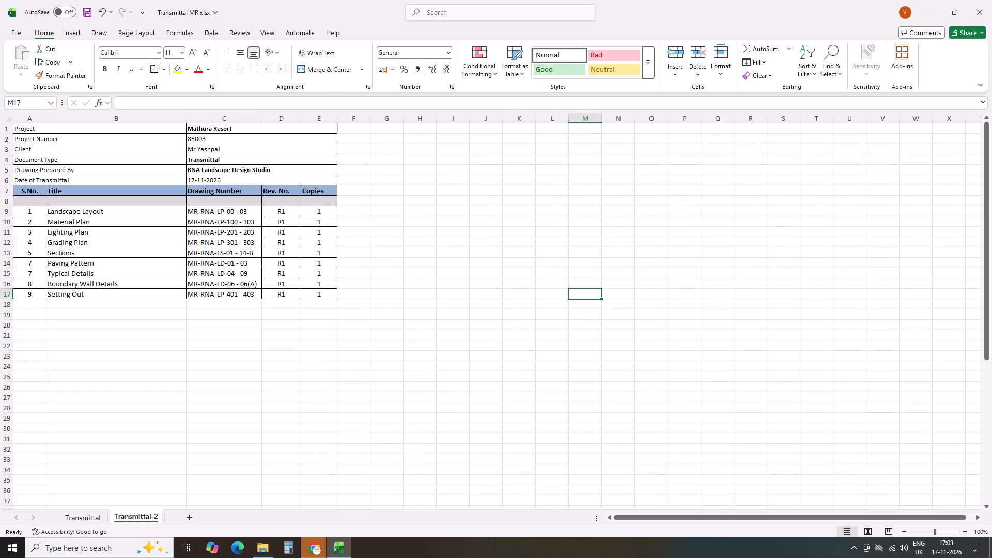
scroll(449, 308, up, 2)
Save the transmittal workbook with the unused rows cleaned up.
click(87, 15)
click(741, 266)
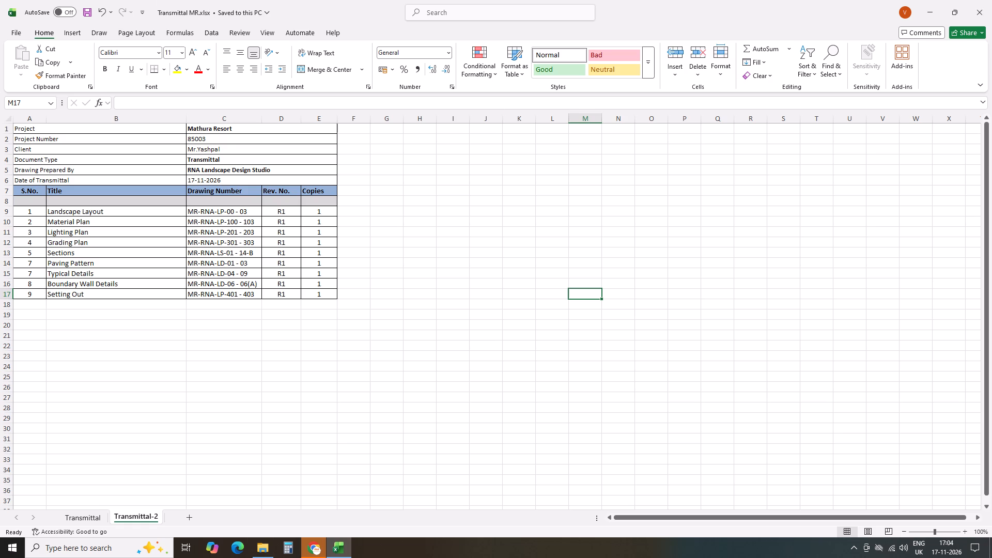
click(441, 183)
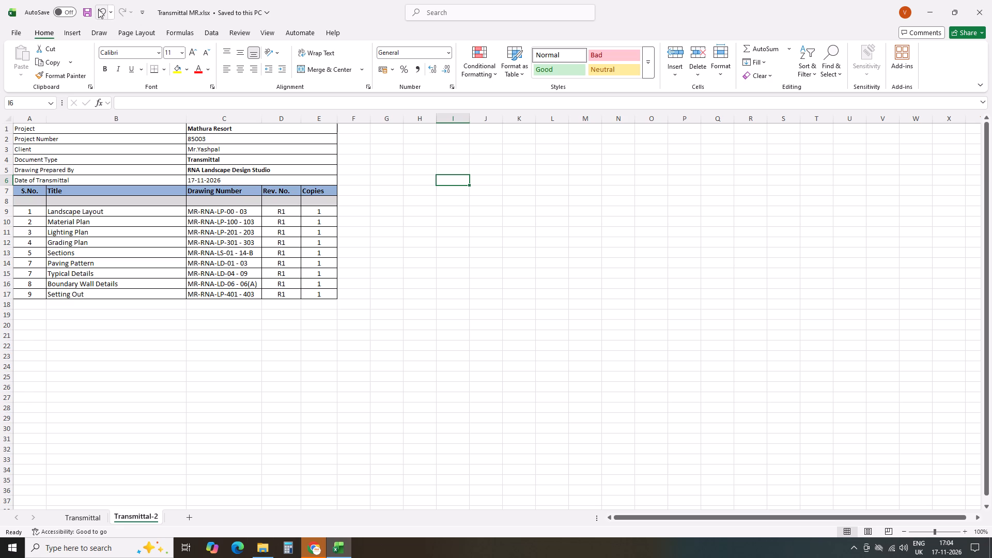
click(93, 9)
click(89, 17)
Open the print setup for the transmittal sheet and choose A4 210 x 297 mm paper.
key(ctrl+p)
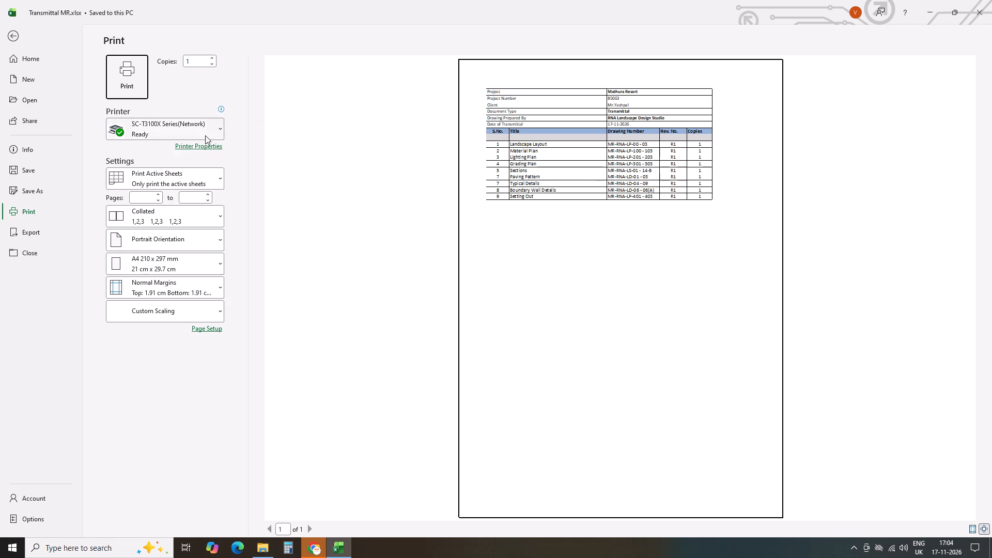
click(188, 178)
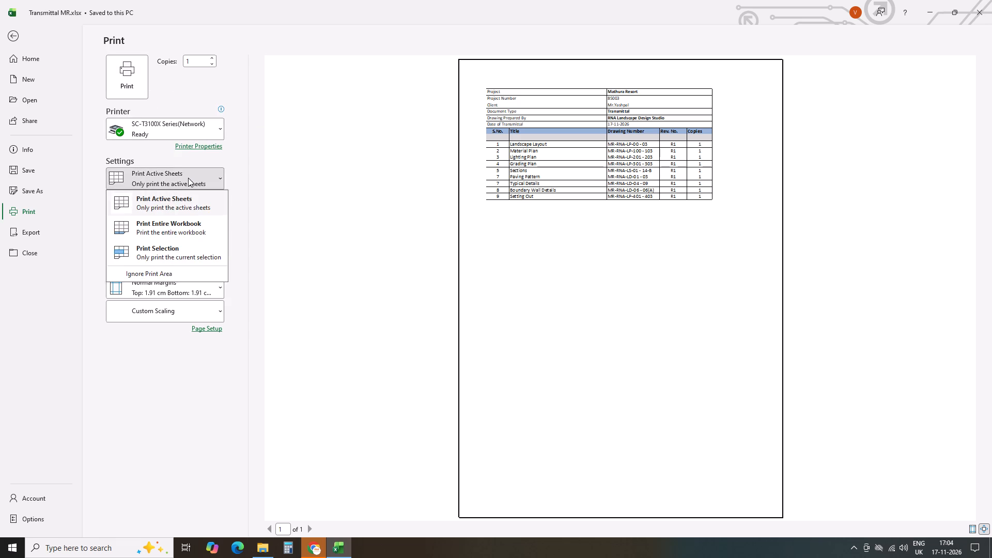
click(188, 178)
click(204, 266)
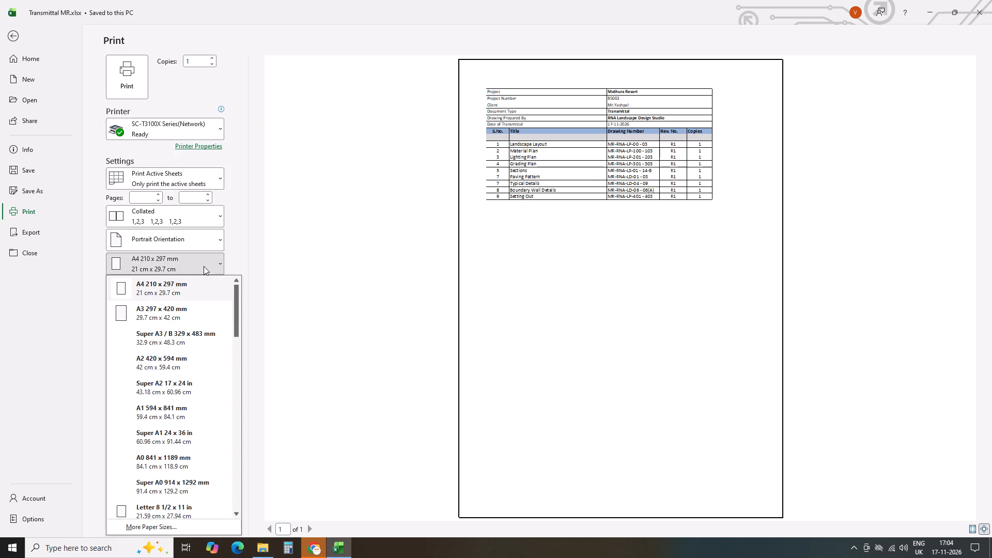
click(188, 289)
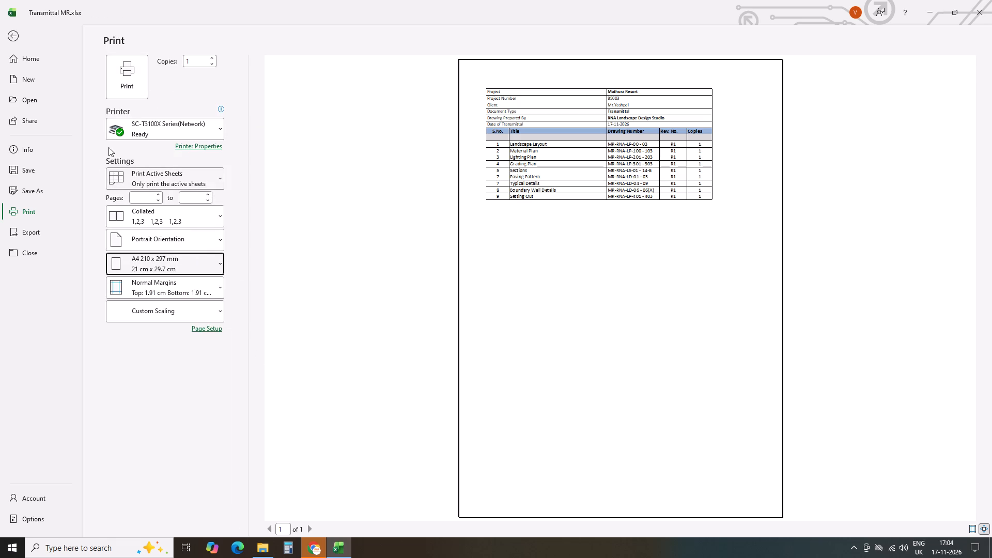
Set the print scope to Print Selection with the transmittal table A1:E17 selected.
click(161, 188)
click(166, 249)
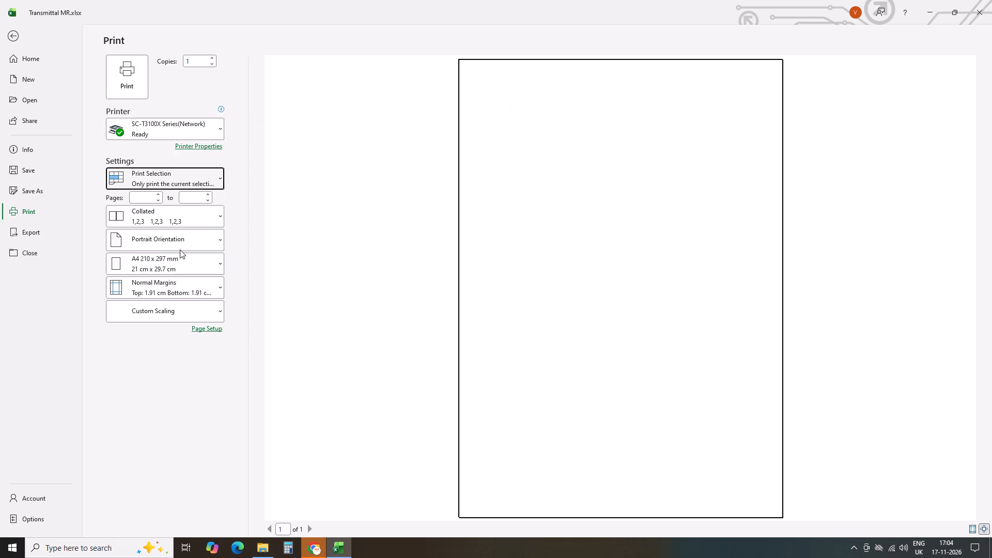
click(9, 37)
drag(20, 128, 290, 239)
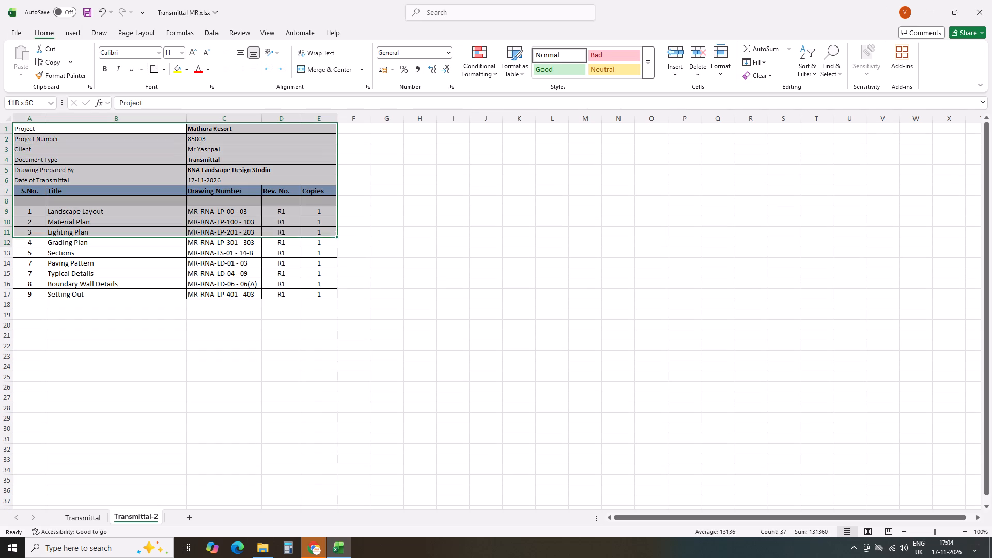
drag(290, 239, 326, 298)
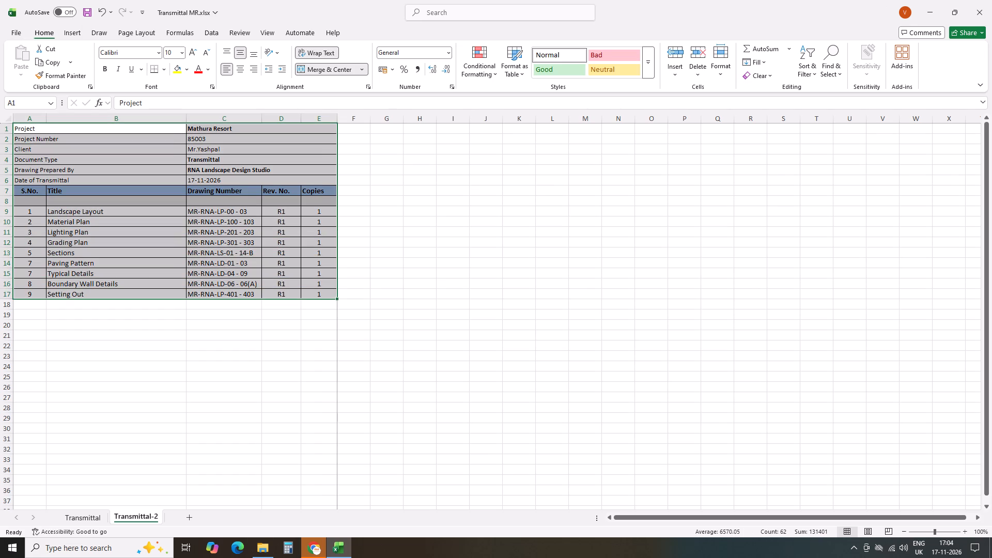
key(ctrl+p)
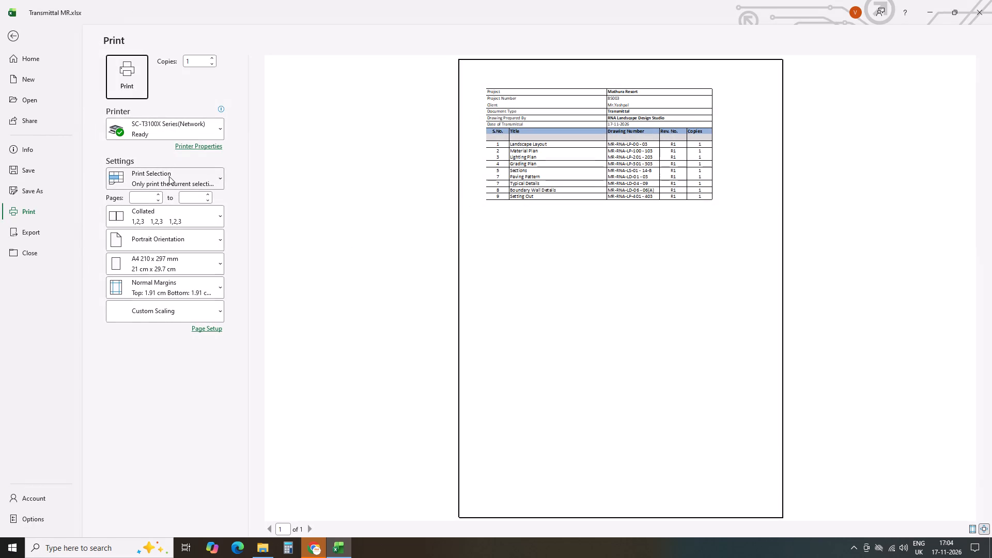
click(193, 176)
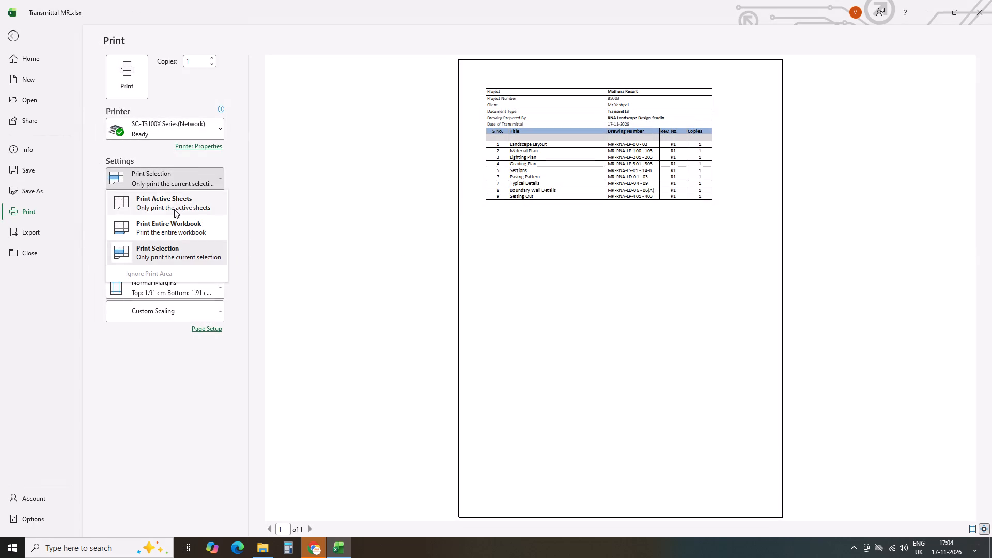
click(177, 249)
Try Narrow and Normal print margins, and settle on the Last Custom Setting with 1.9 cm top and bottom, 0.6 cm sides.
click(183, 291)
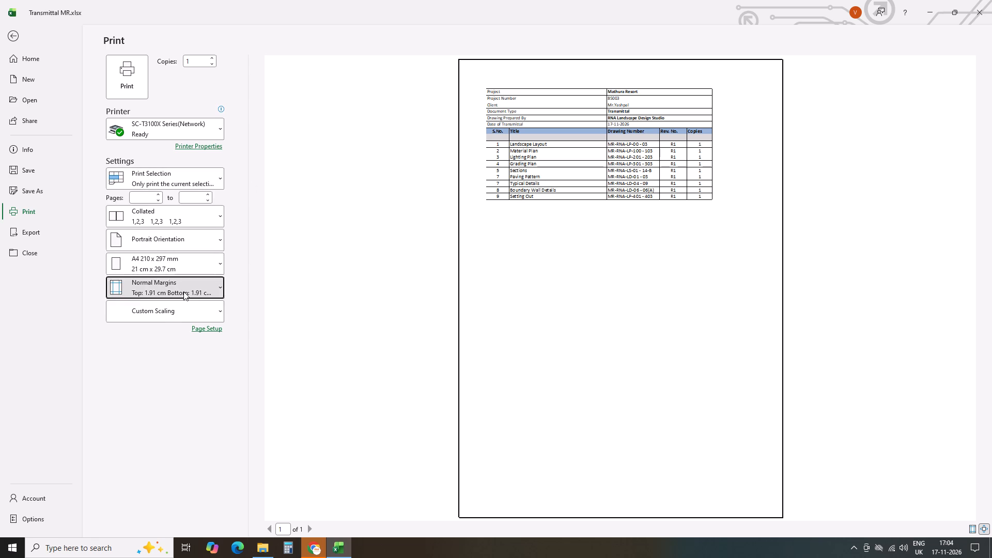
click(192, 451)
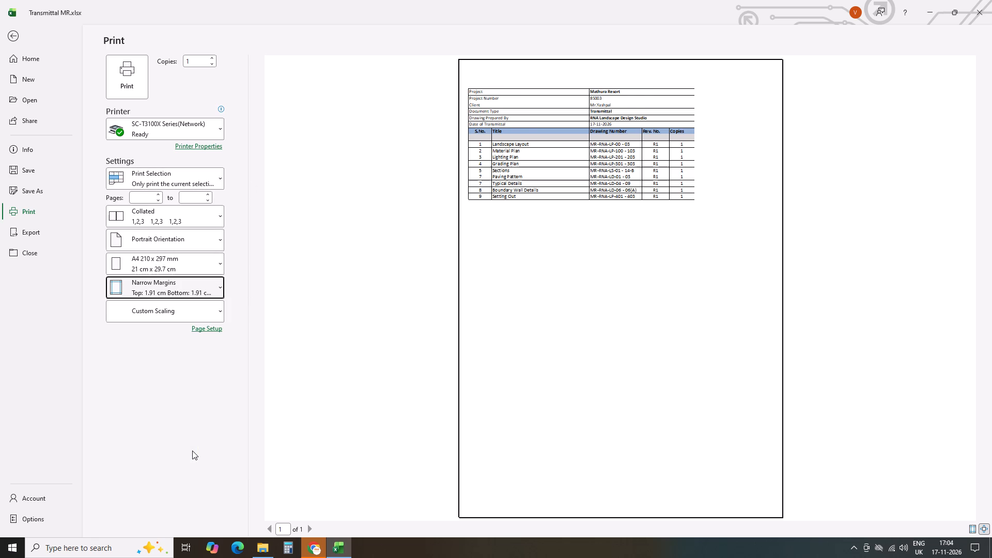
click(167, 294)
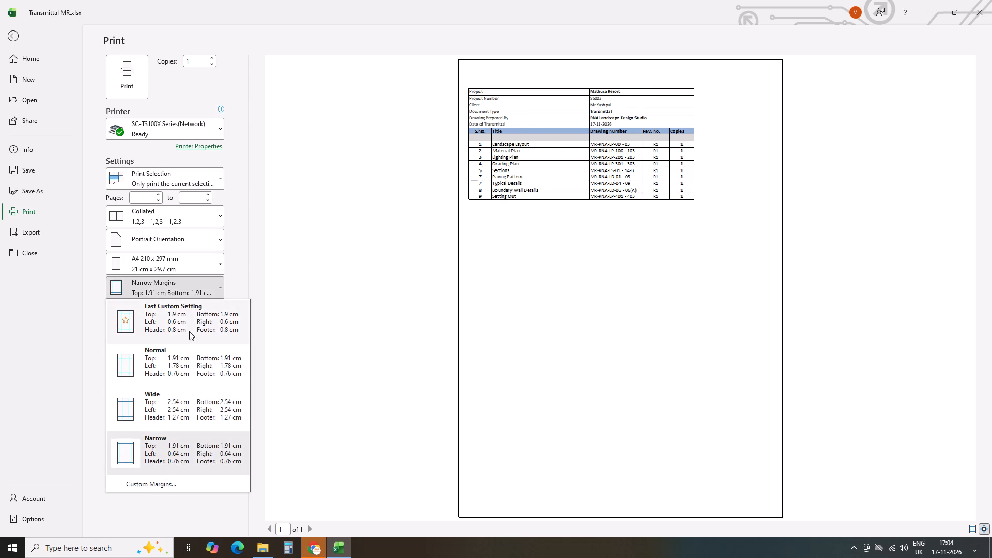
click(188, 359)
click(195, 290)
click(182, 326)
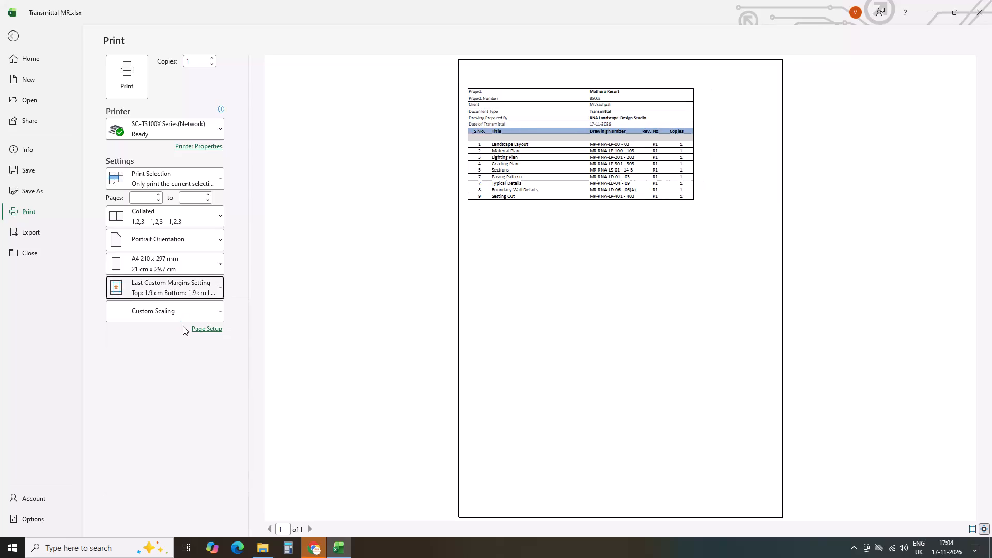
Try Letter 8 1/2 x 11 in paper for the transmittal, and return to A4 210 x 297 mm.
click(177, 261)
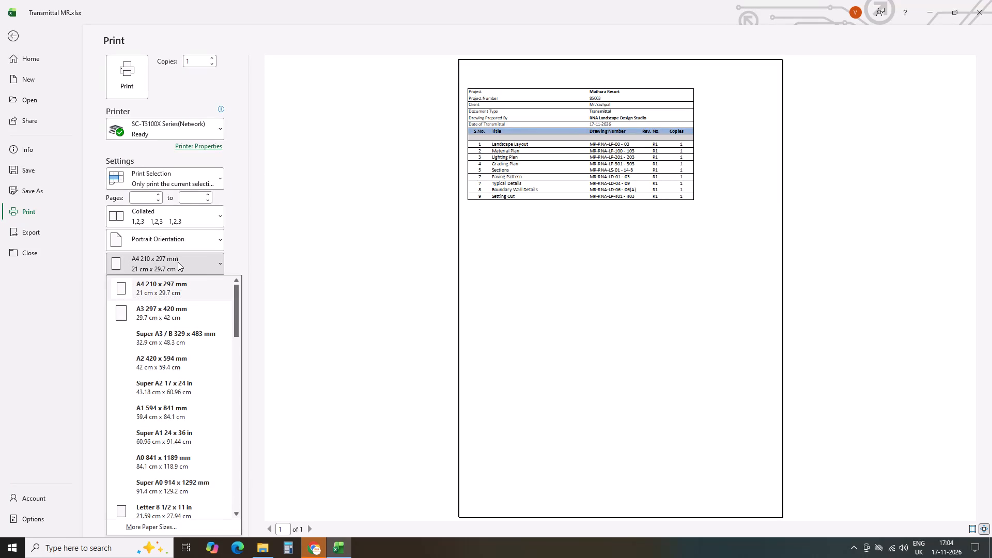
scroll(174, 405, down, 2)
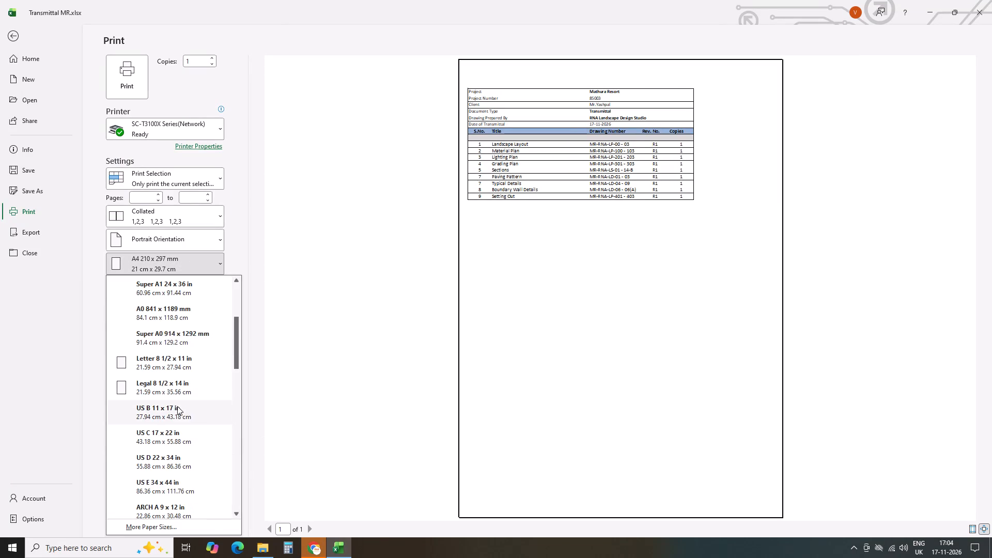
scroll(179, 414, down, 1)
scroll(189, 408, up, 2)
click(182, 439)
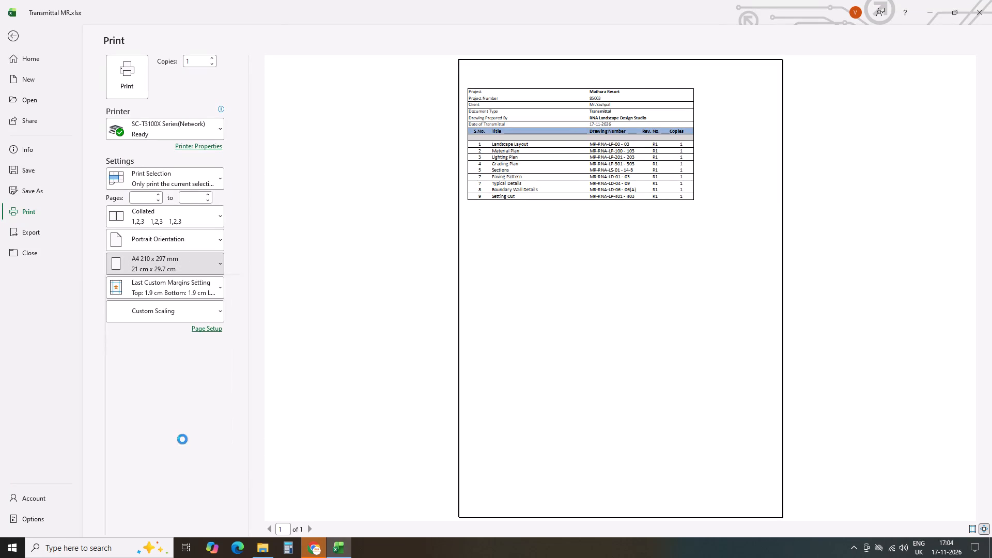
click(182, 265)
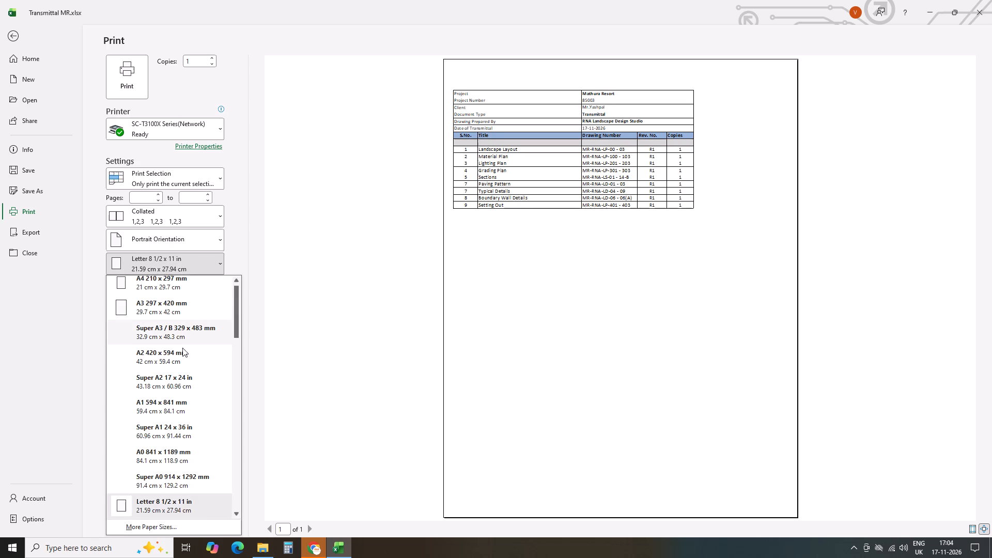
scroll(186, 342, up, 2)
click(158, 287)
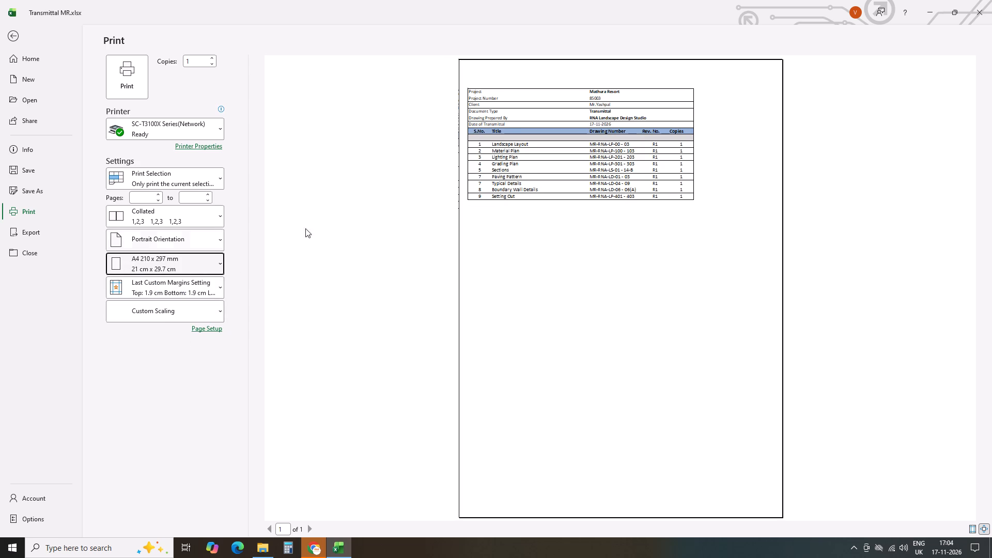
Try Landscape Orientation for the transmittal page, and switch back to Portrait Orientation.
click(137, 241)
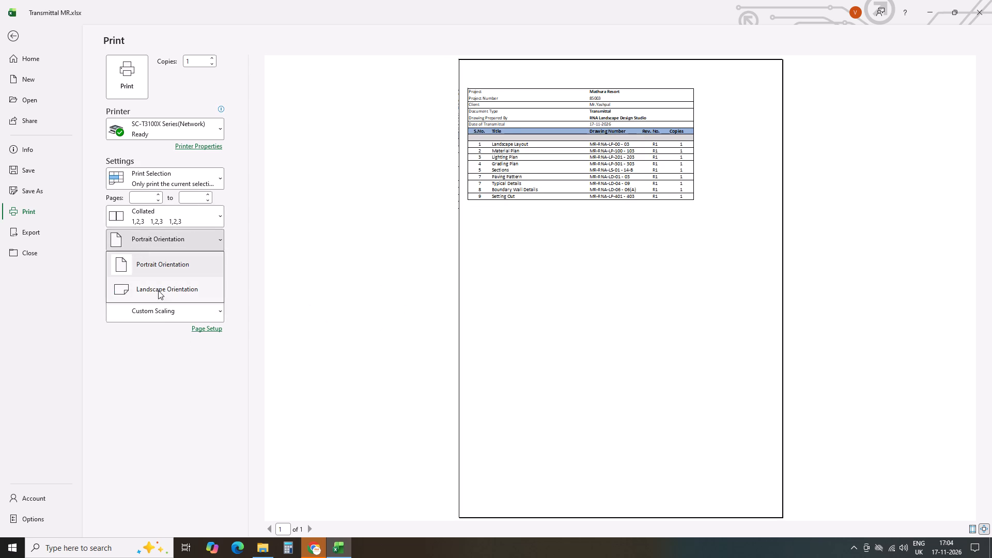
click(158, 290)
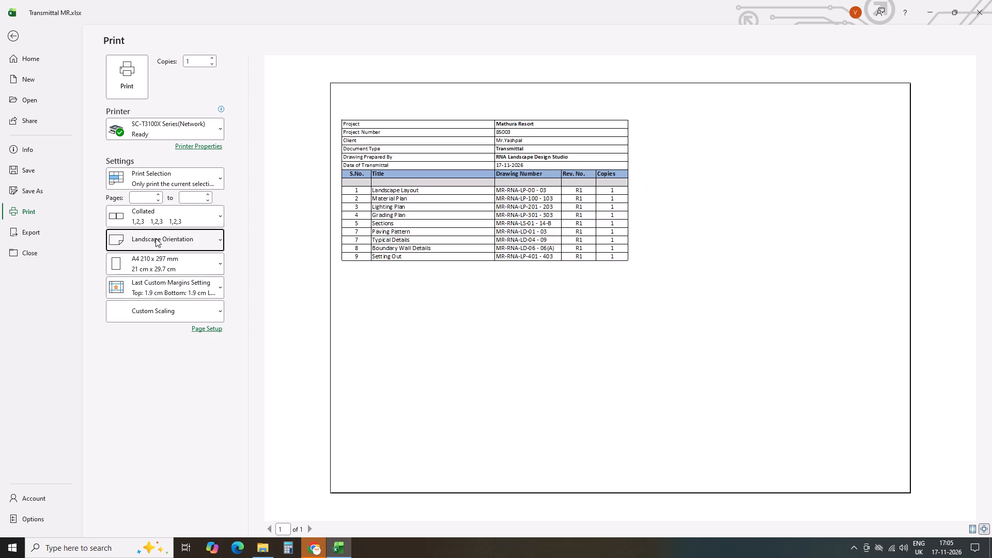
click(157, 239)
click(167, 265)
Open the SC-T3100X printer's properties to review its paper and quality settings, and cancel out of them.
click(209, 215)
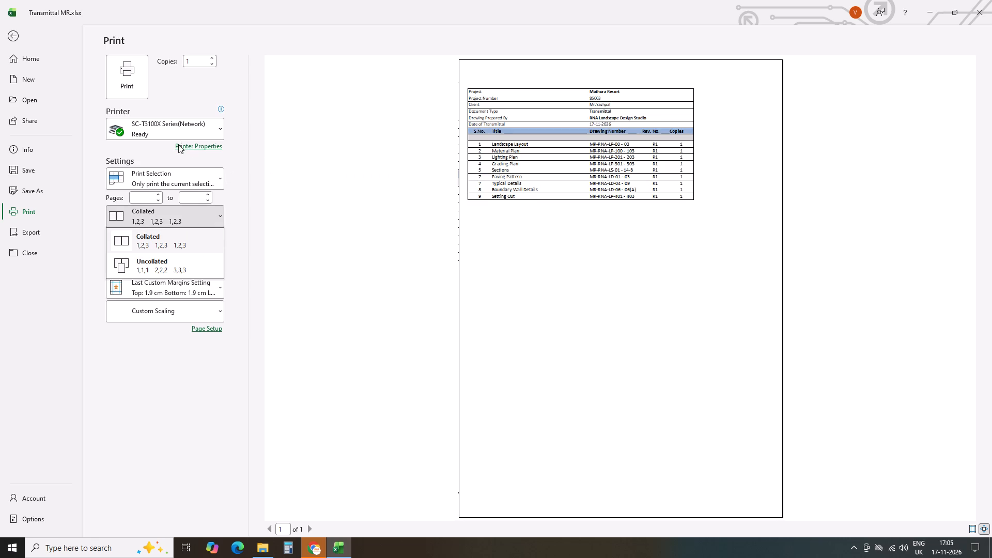
click(211, 150)
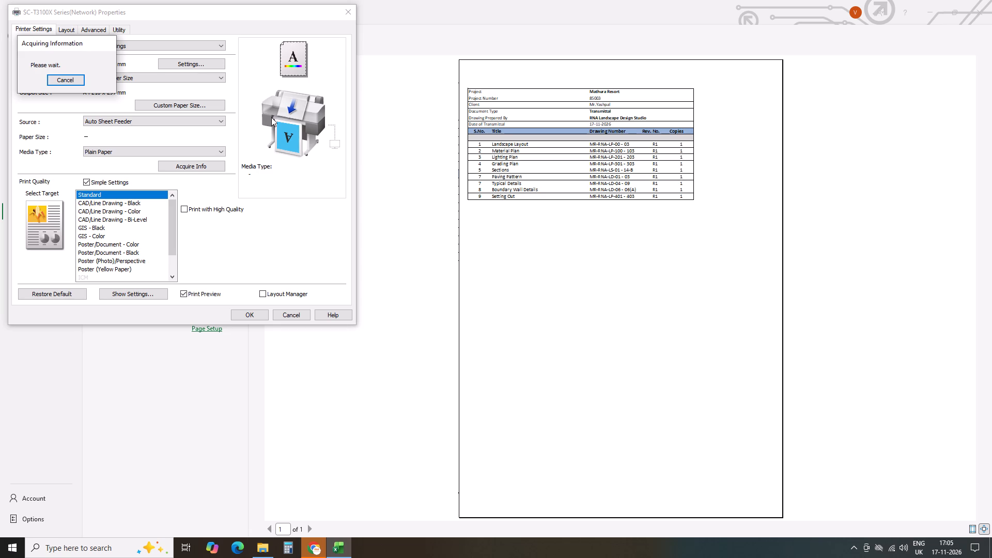
click(277, 315)
click(55, 77)
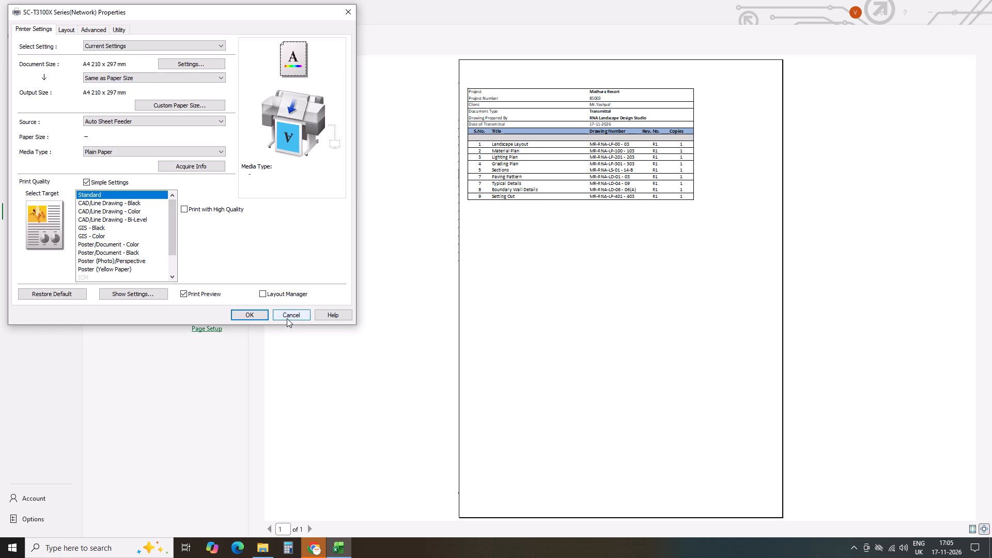
click(287, 316)
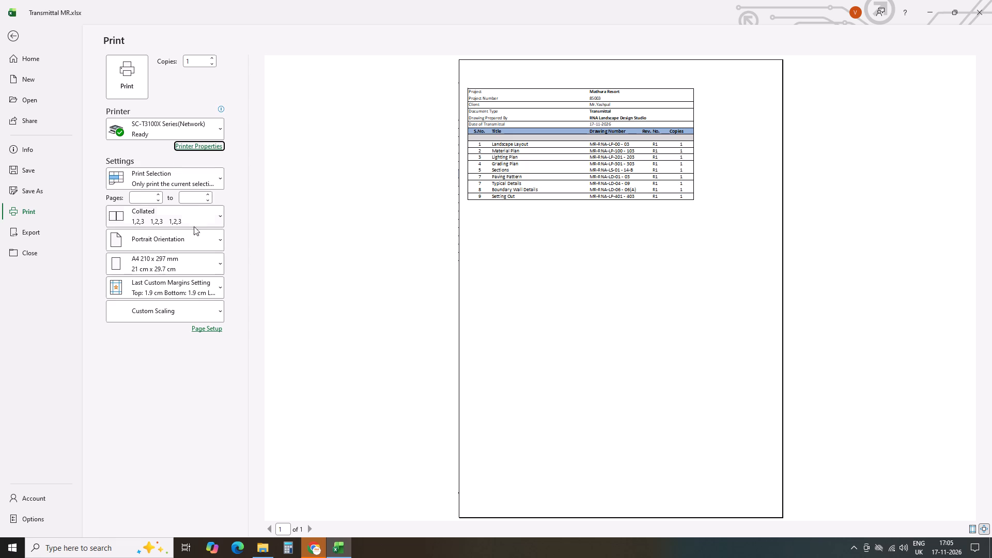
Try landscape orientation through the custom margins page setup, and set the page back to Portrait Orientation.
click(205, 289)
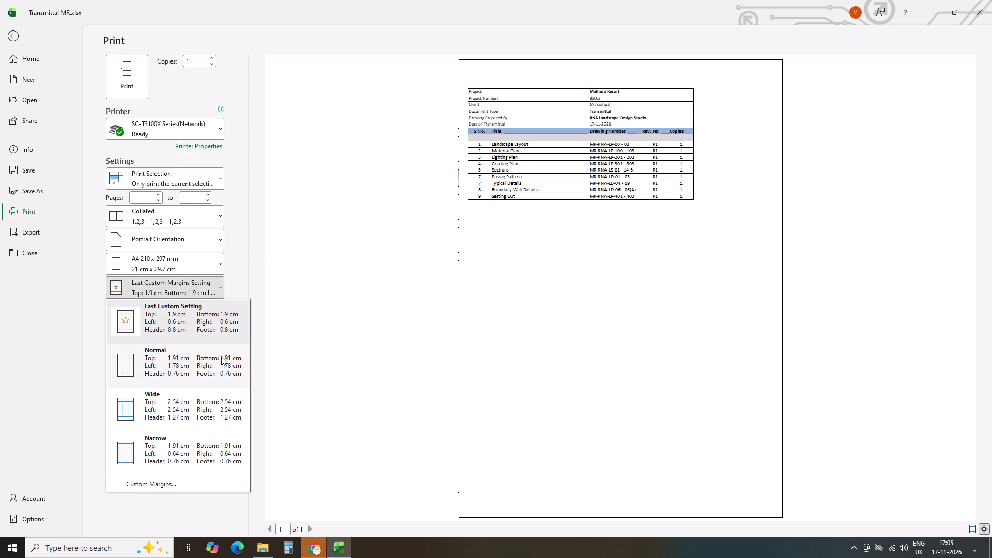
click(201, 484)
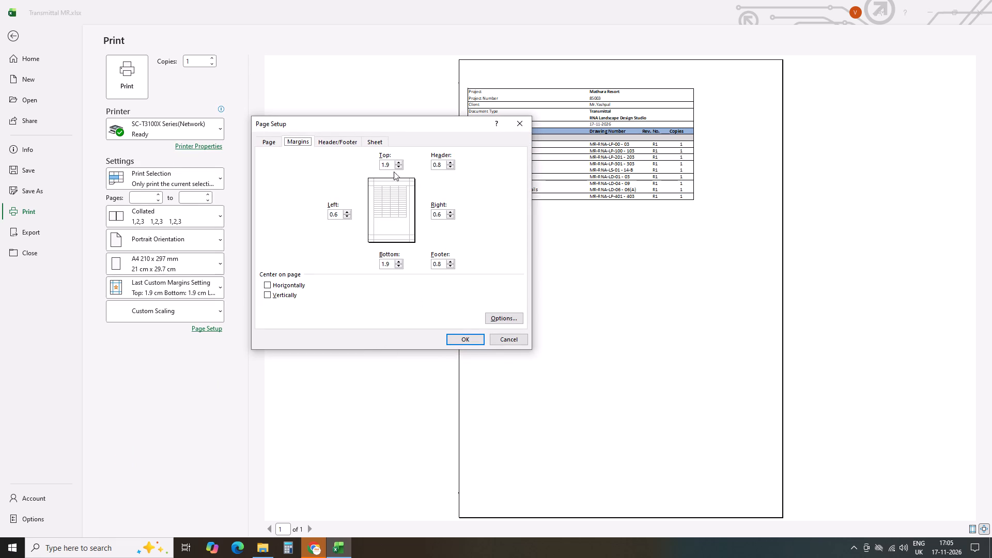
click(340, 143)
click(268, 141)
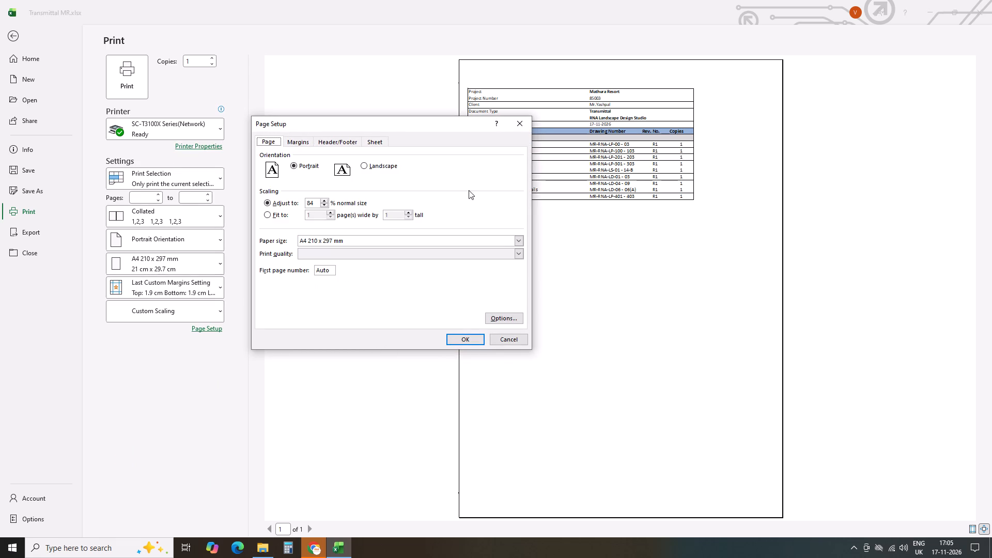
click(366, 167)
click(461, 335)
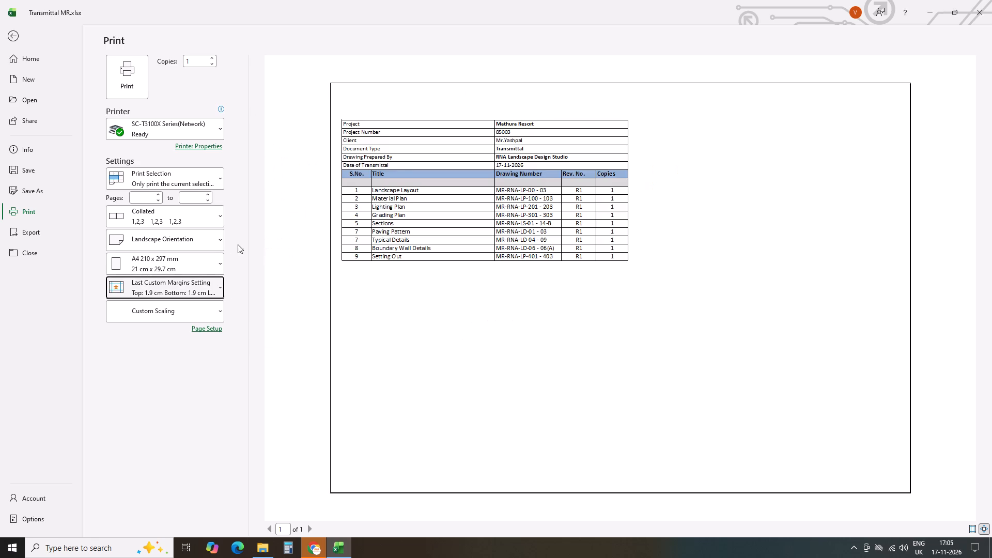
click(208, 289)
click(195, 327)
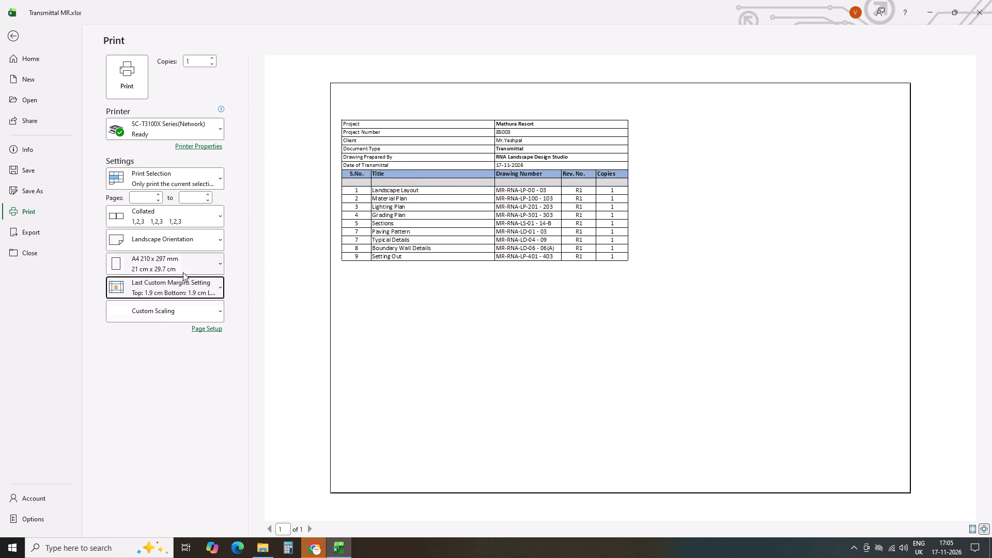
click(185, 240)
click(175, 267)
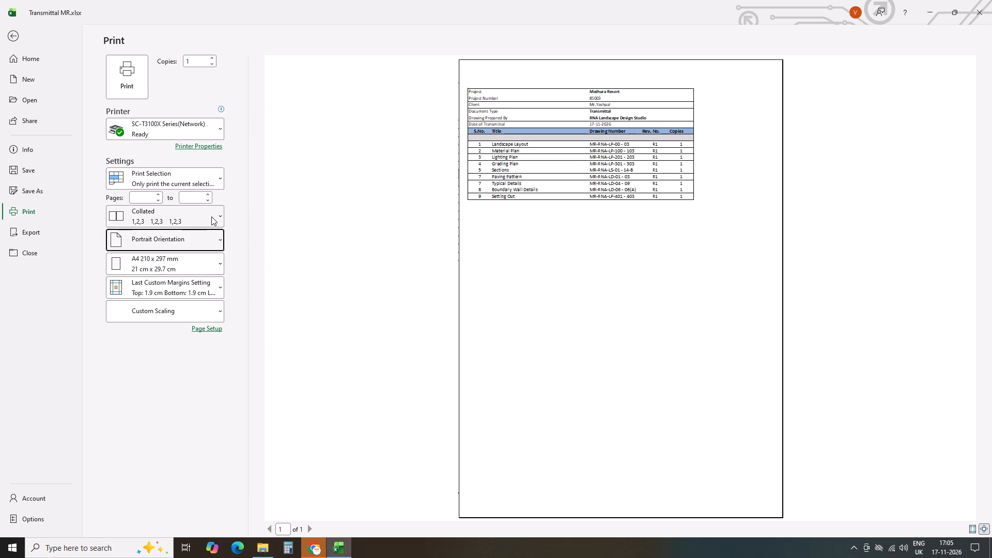
Try the Normal and Wide print margins in turn, and apply the Narrow margins.
click(209, 216)
click(209, 216)
click(197, 290)
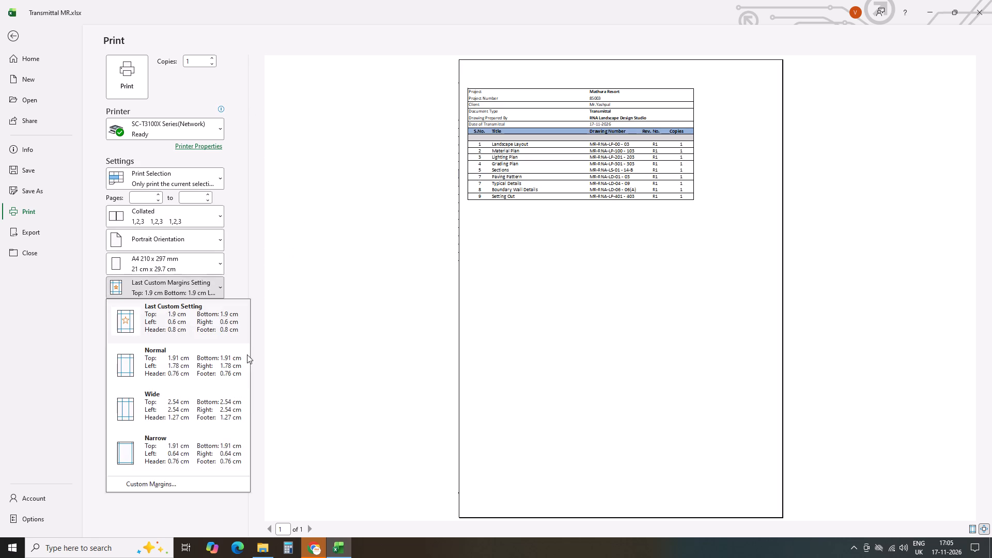
click(172, 365)
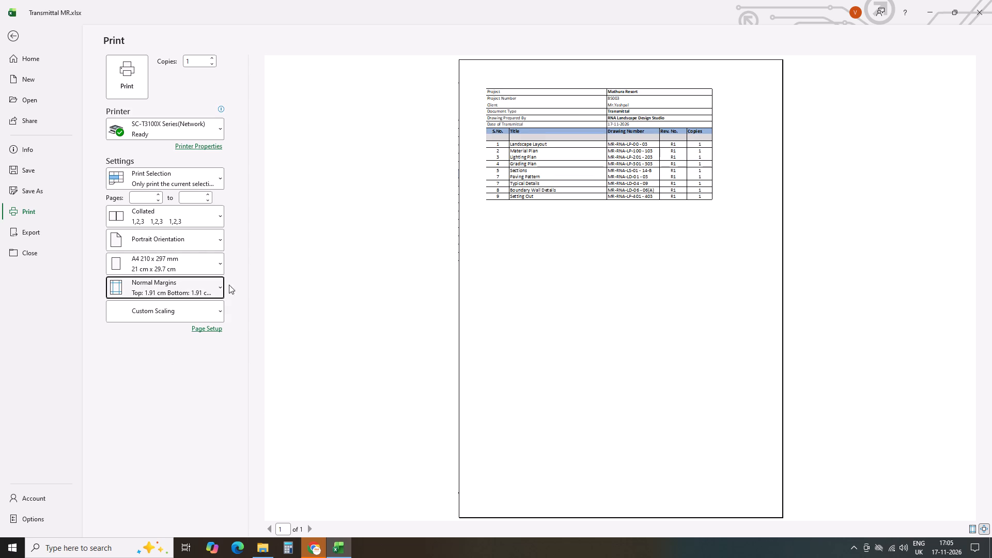
click(202, 284)
click(203, 399)
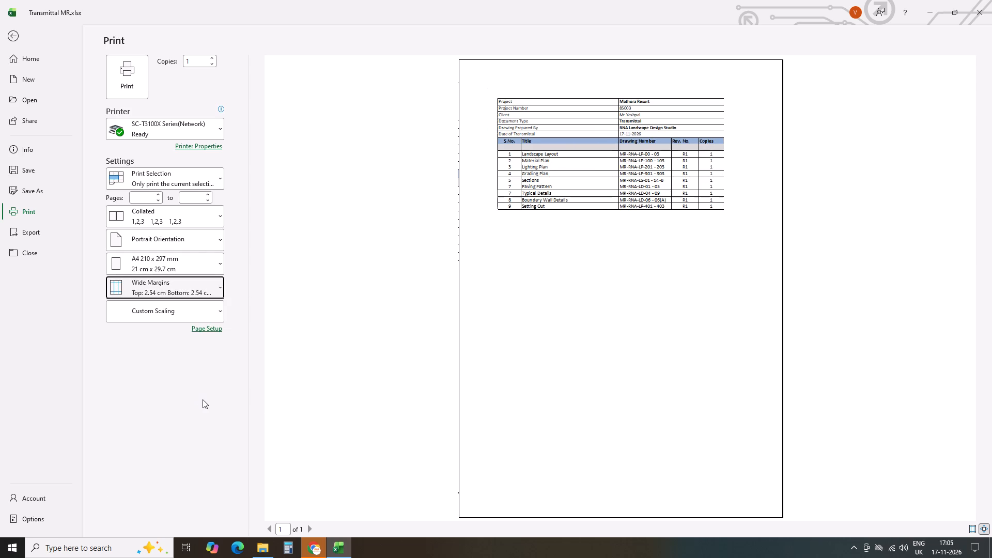
click(187, 293)
click(197, 446)
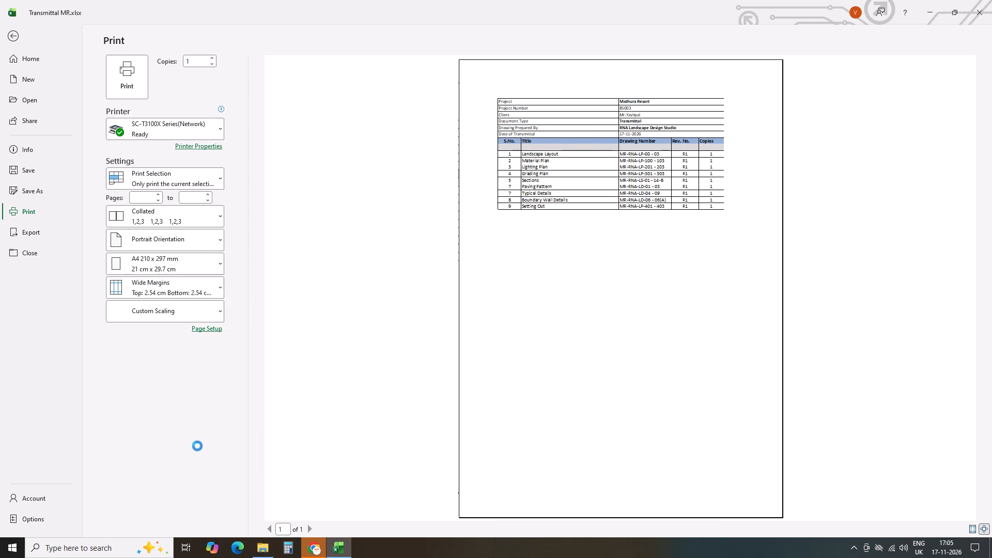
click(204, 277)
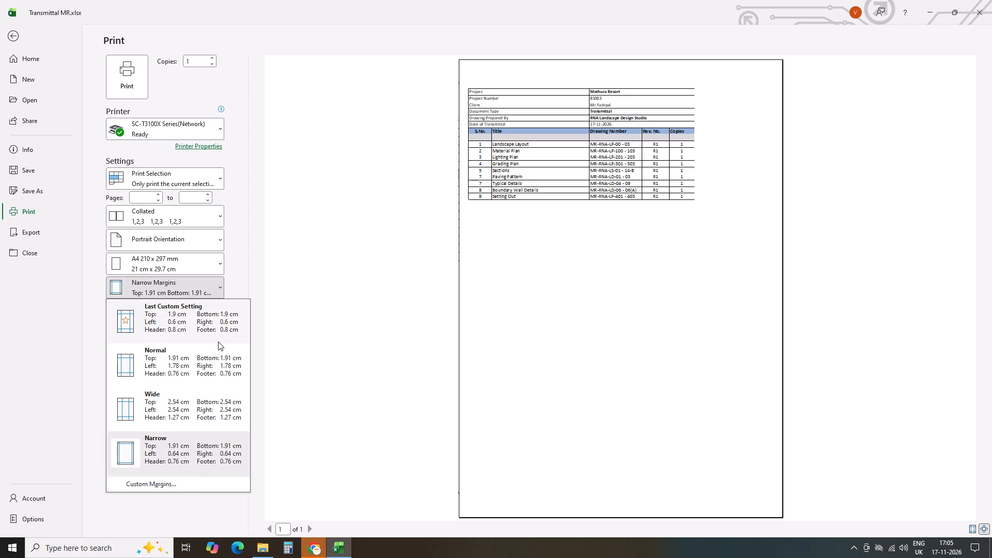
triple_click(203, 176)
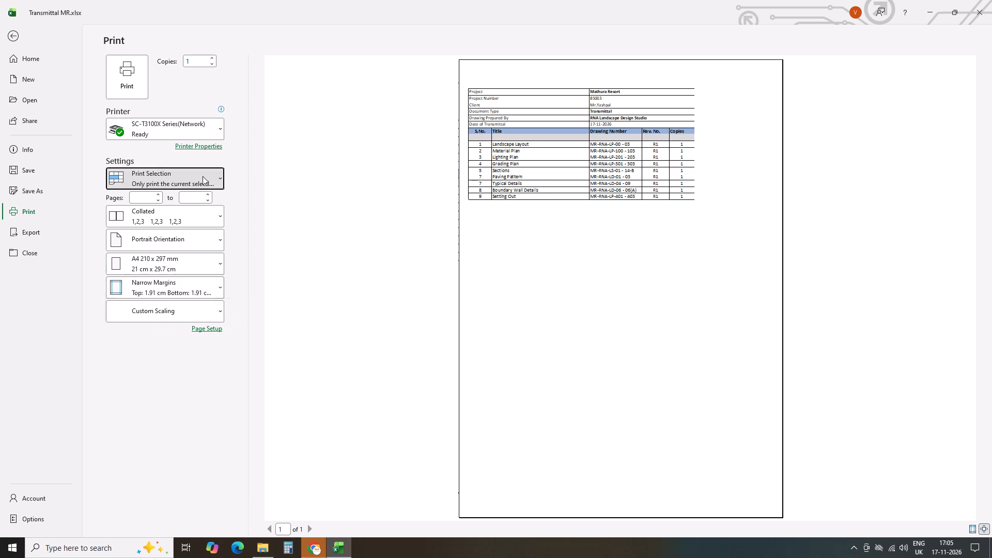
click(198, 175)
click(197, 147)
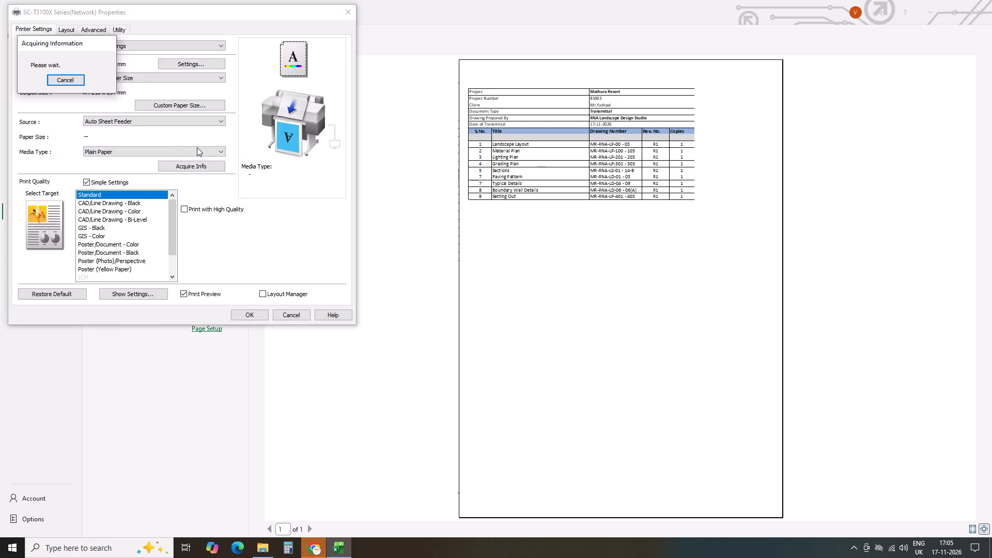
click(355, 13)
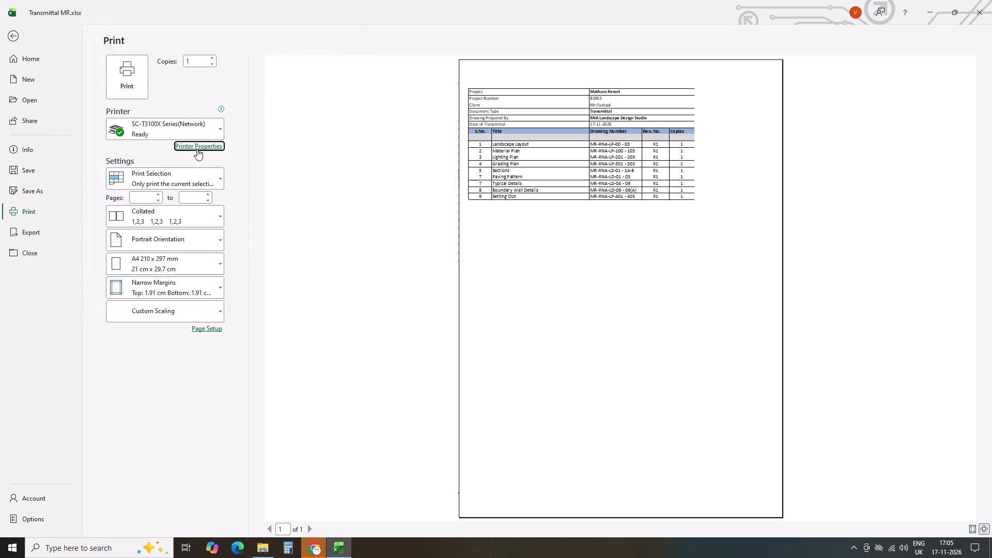
Try Legal 8 1/2 x 14 in paper for the transmittal, and switch to Letter 8 1/2 x 11 in.
click(162, 260)
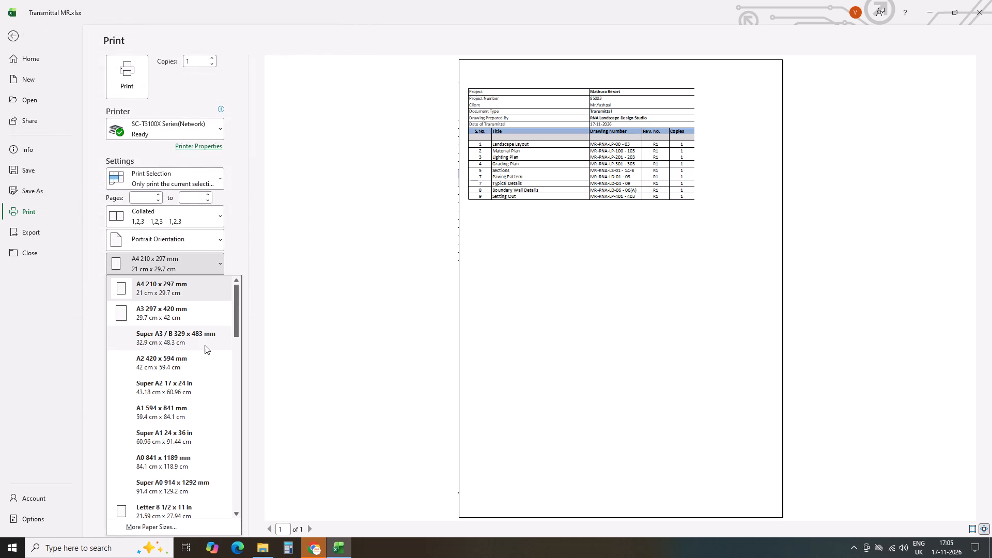
scroll(205, 345, up, 3)
scroll(197, 415, down, 2)
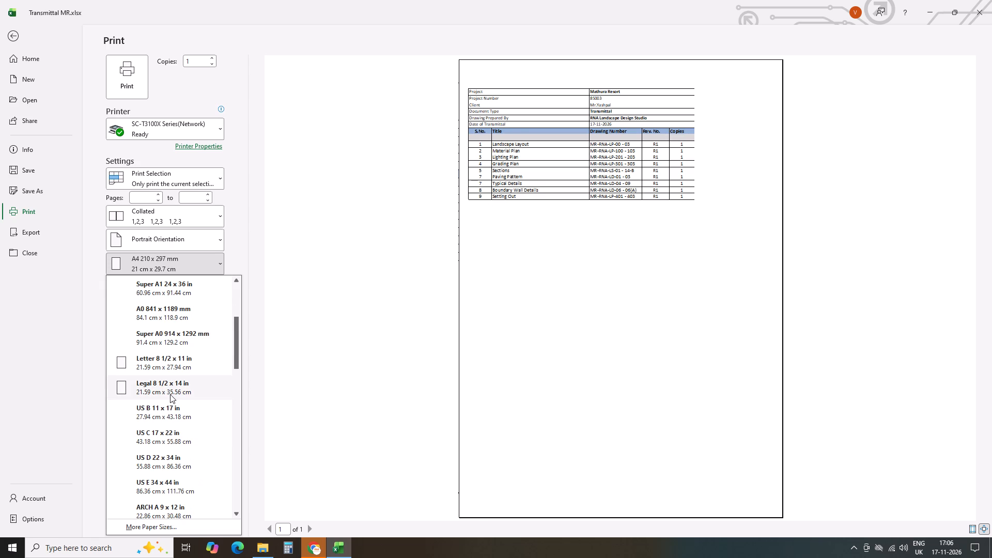
click(170, 394)
click(196, 261)
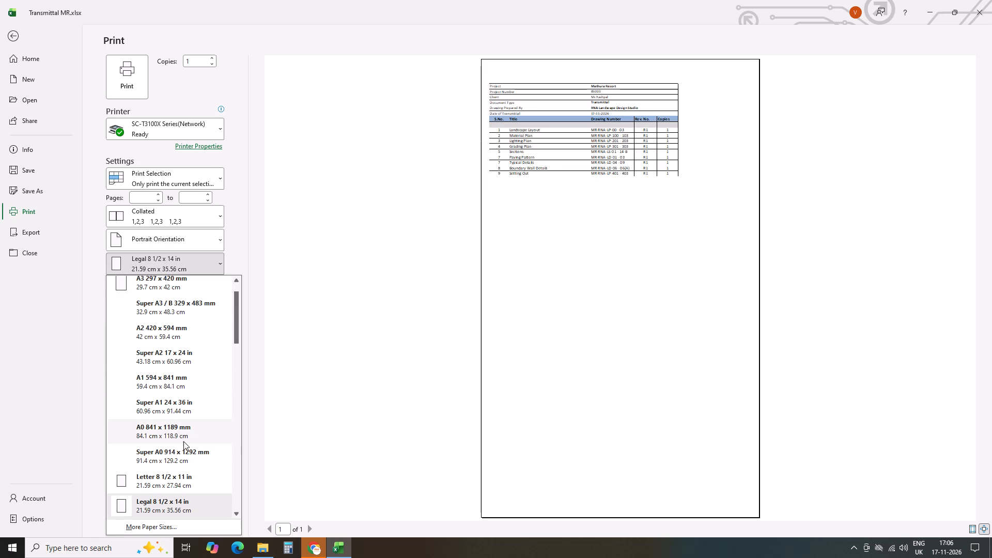
click(184, 480)
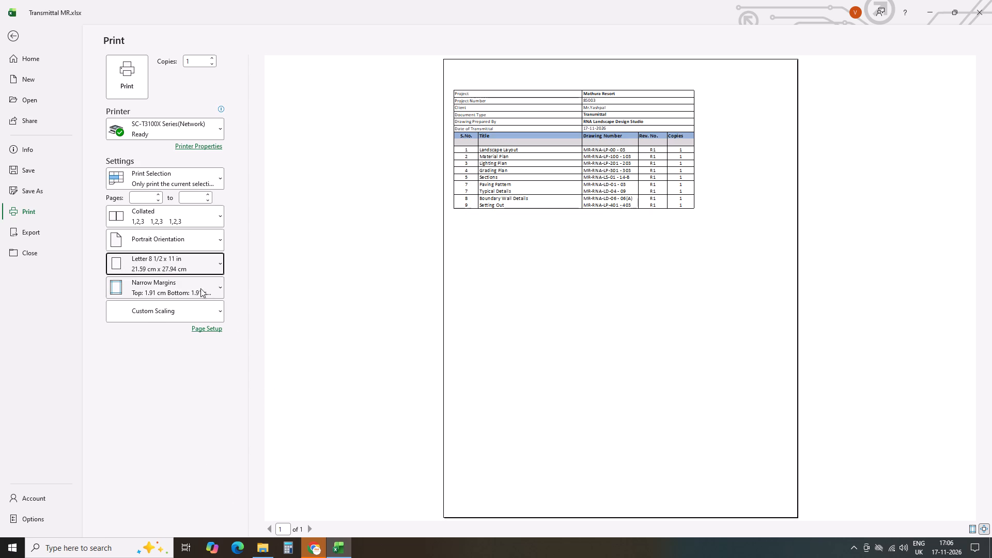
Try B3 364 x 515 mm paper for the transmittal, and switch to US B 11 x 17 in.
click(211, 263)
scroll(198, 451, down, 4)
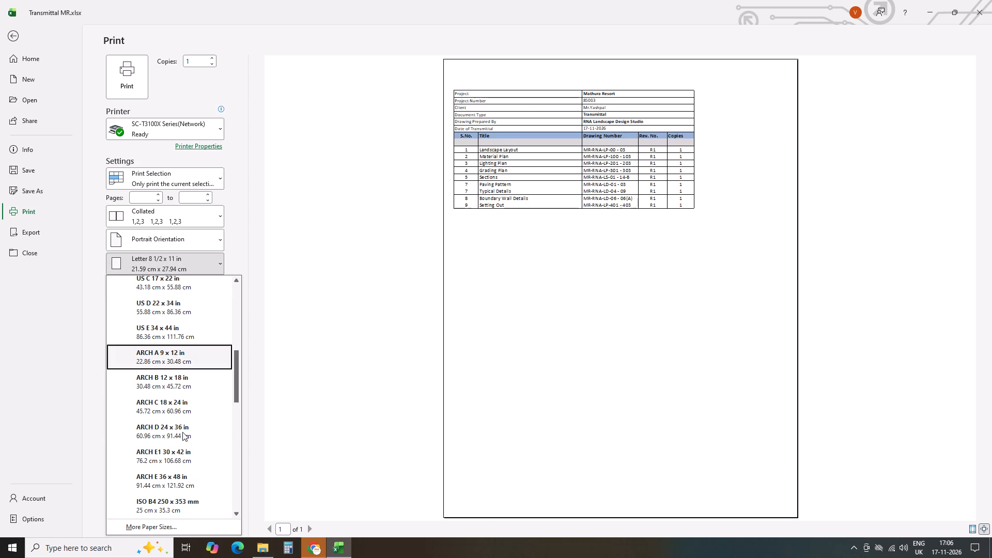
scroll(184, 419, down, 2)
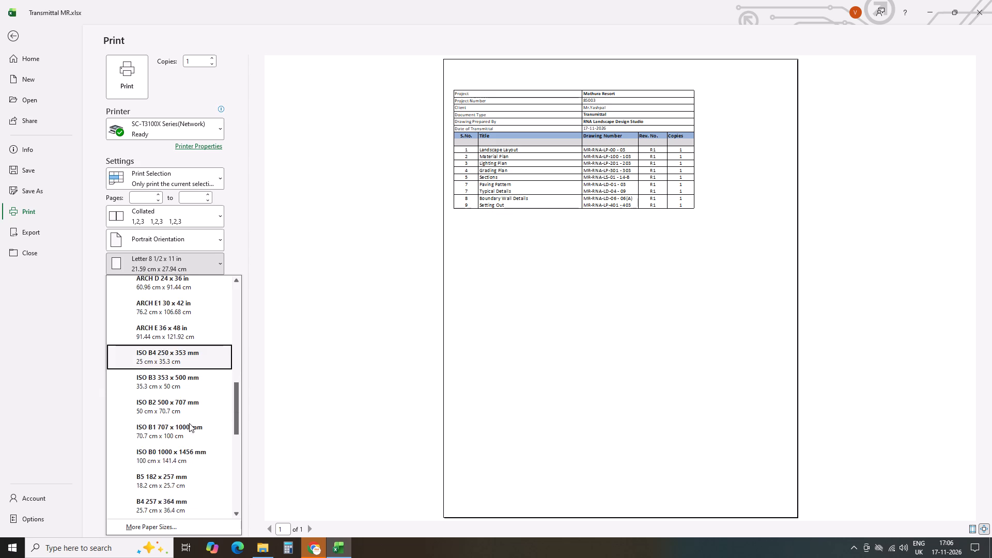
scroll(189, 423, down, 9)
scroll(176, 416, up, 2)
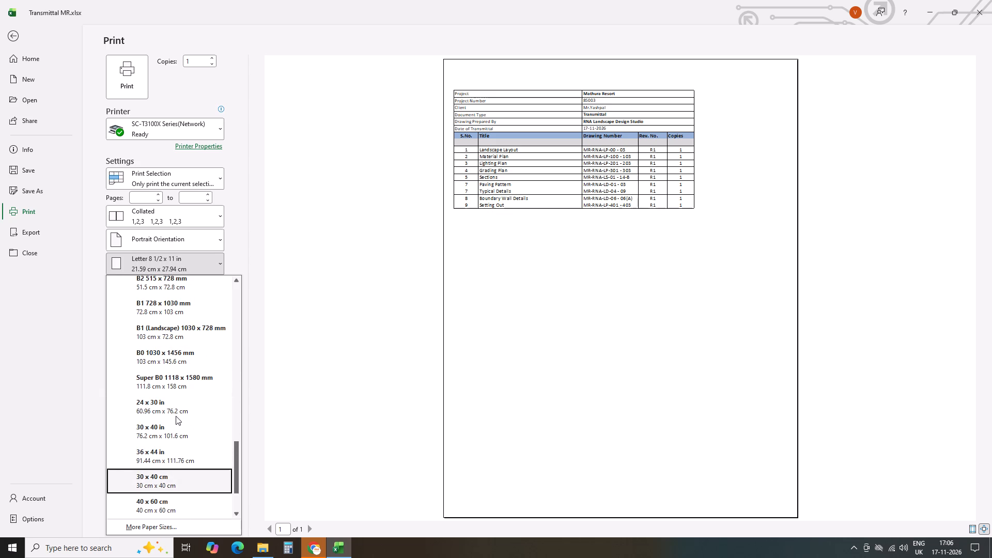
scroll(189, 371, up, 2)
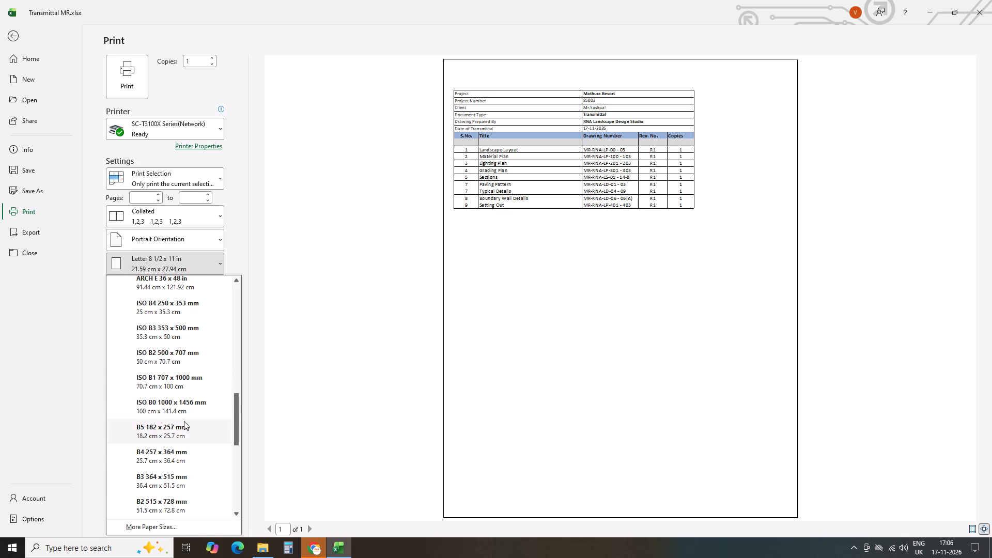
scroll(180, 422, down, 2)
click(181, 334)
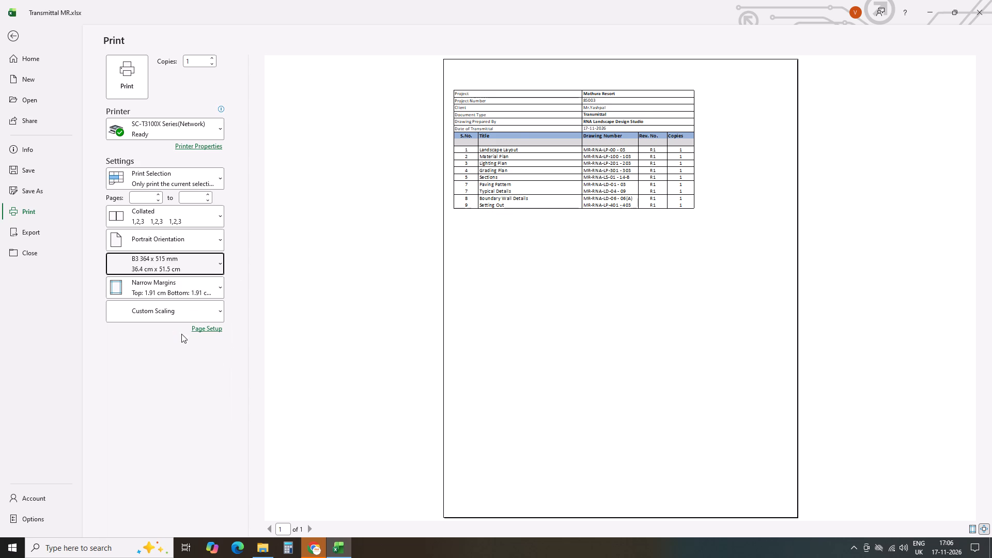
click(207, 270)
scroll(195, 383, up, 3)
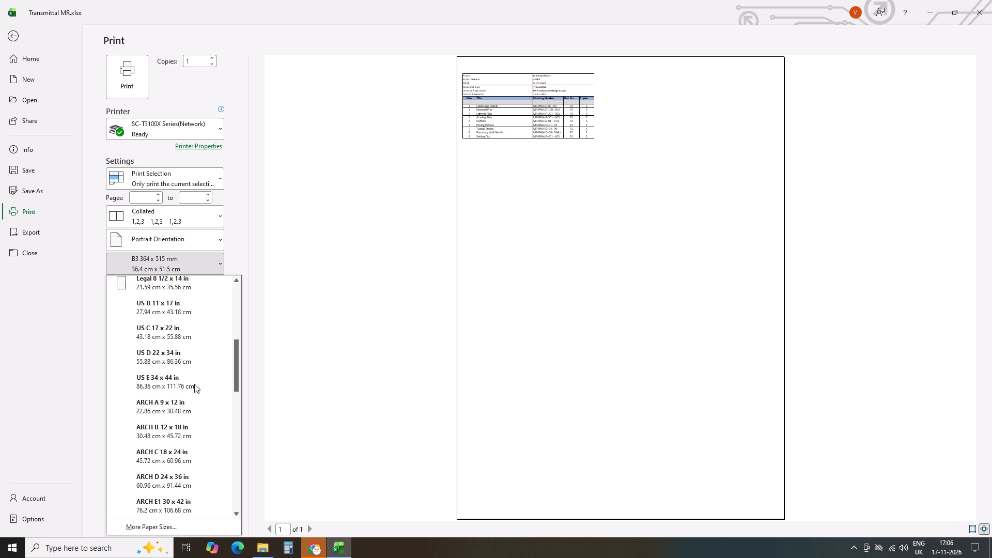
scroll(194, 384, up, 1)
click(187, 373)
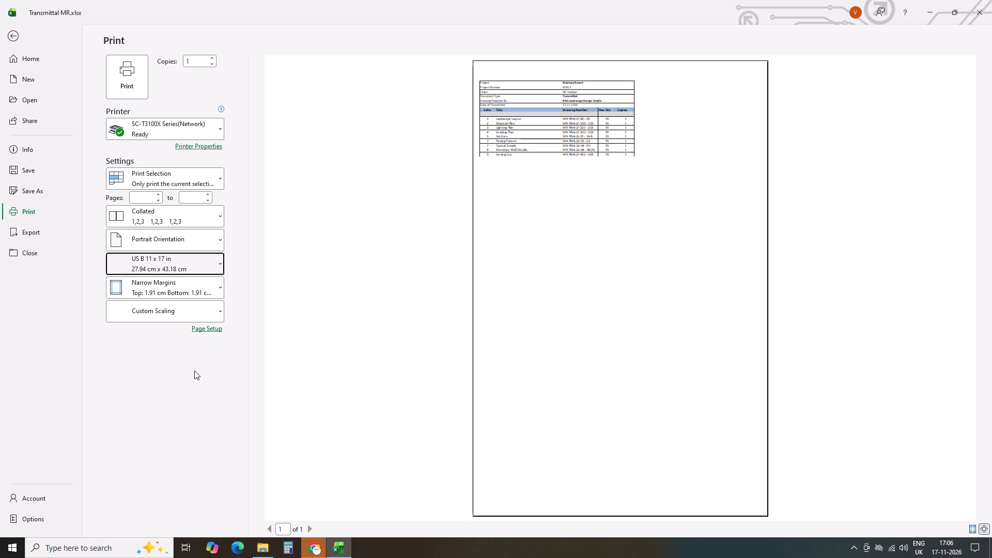
Set the transmittal's print paper size to A4 210 x 297 mm.
click(203, 264)
scroll(201, 334, up, 2)
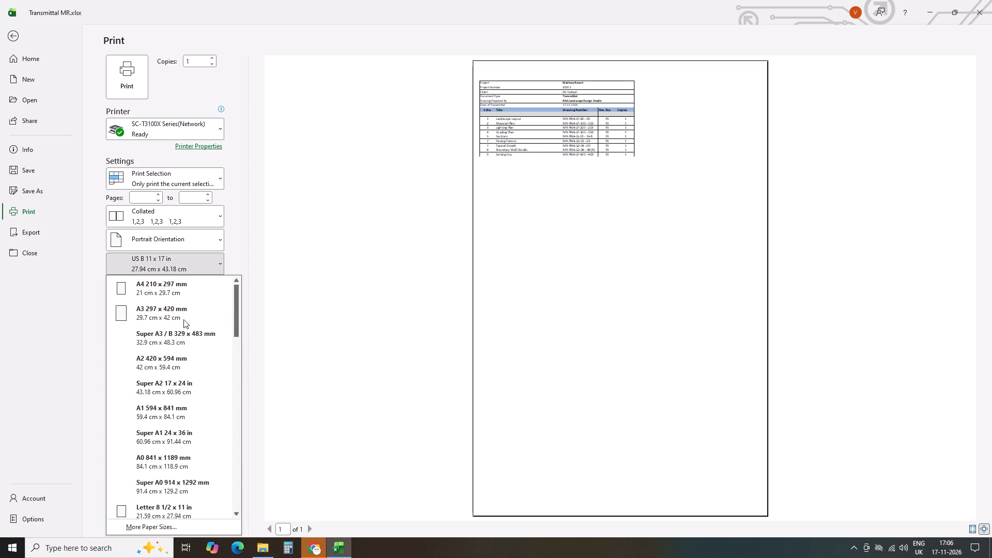
click(187, 289)
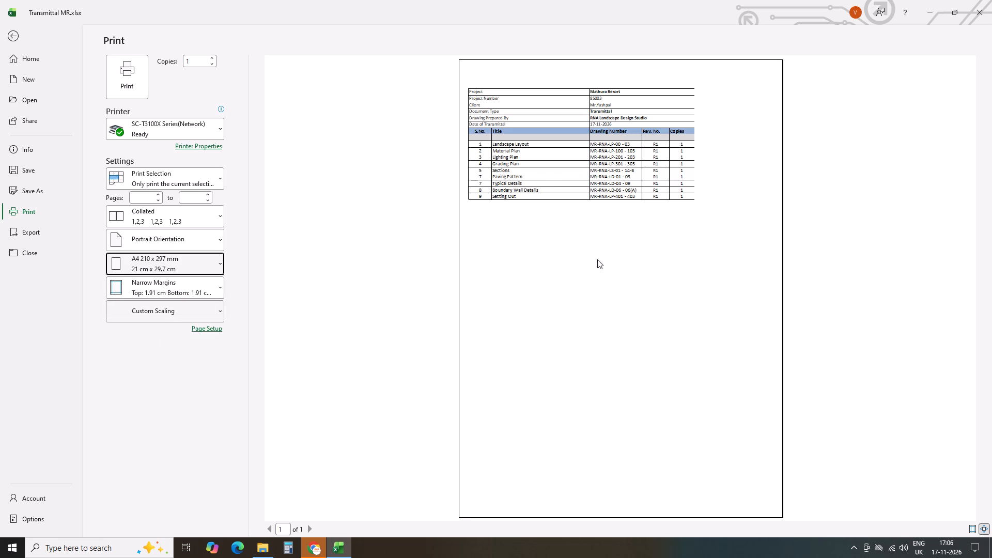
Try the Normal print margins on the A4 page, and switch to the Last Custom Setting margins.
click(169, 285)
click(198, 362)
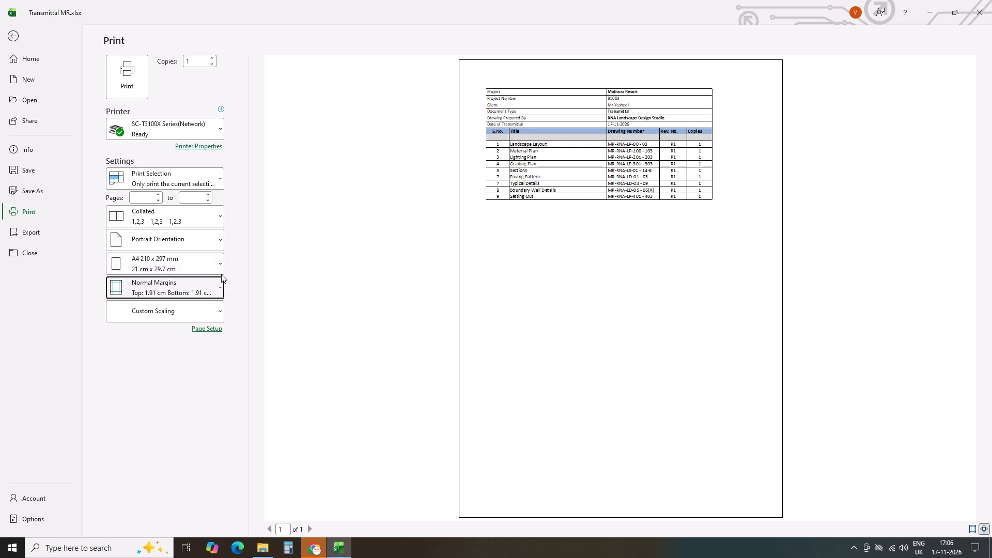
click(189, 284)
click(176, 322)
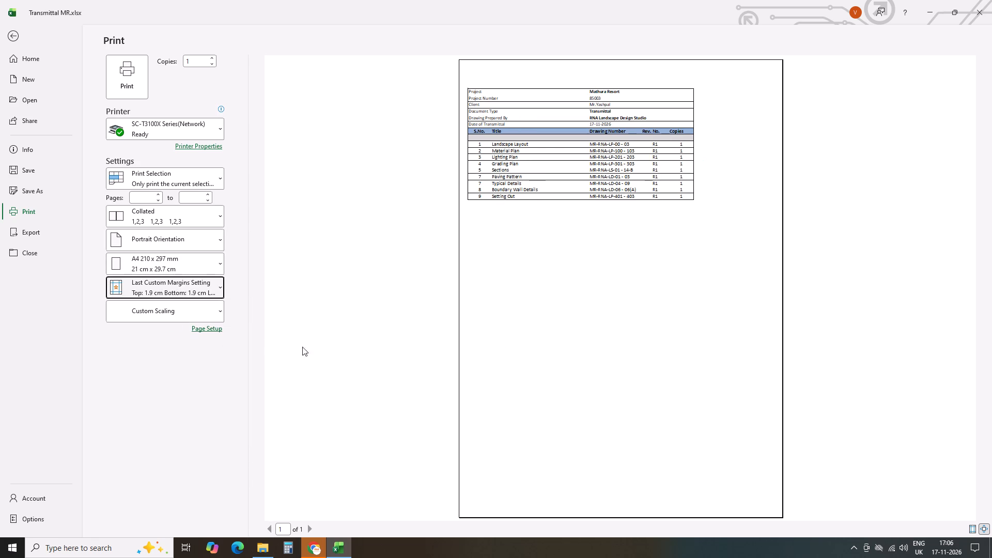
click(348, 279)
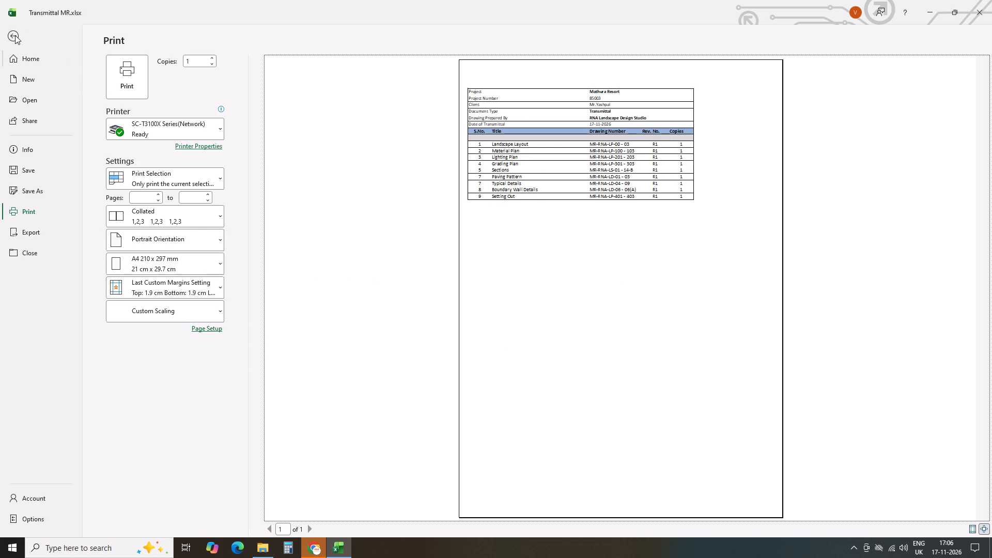
Return to the Transmittal-2 sheet, reselect the whole transmittal table A1:E17, and reopen its print preview.
click(15, 35)
click(443, 302)
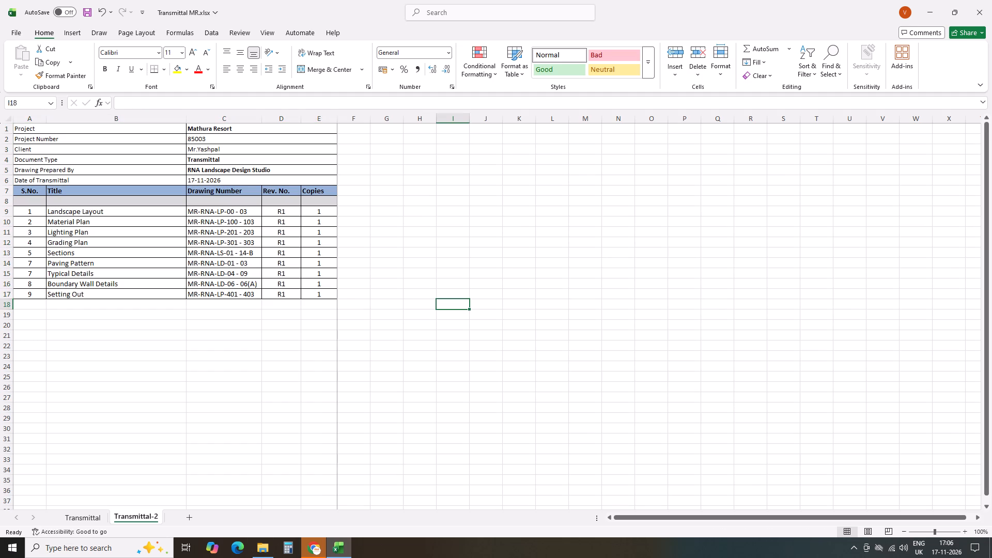
drag(59, 130, 331, 297)
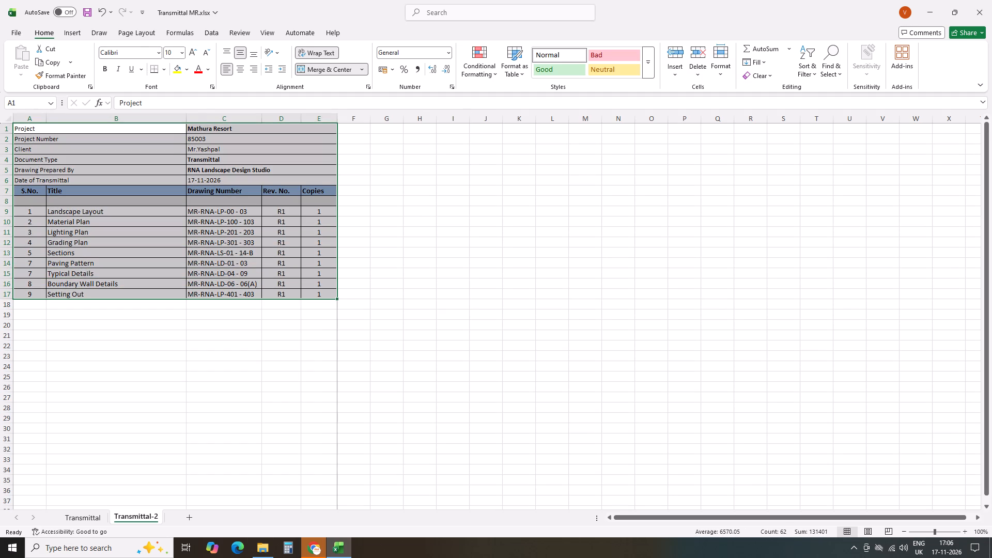
click(492, 213)
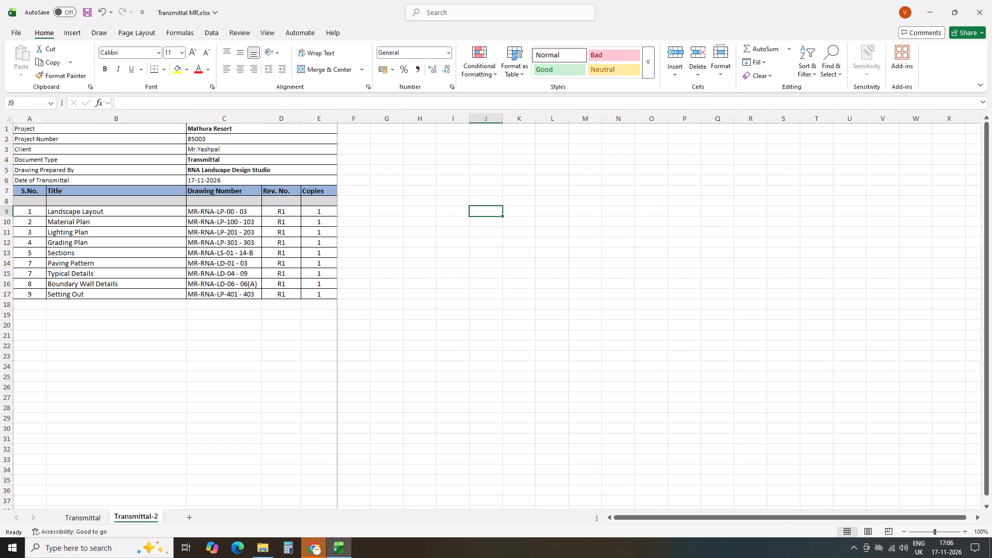
drag(24, 130, 329, 297)
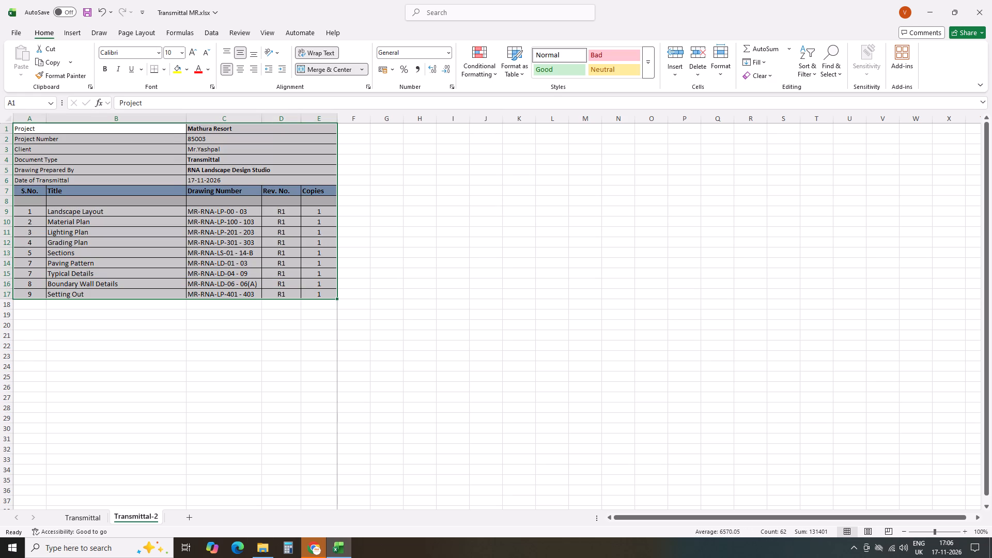
key(ctrl+p)
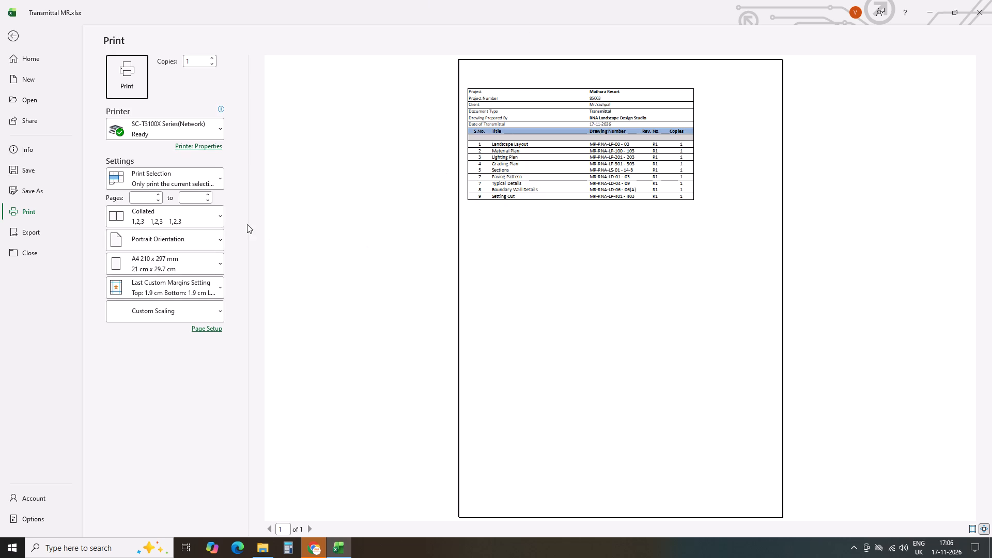
Try the Normal print margins for the selected table, and apply the Wide margins.
click(204, 289)
click(193, 367)
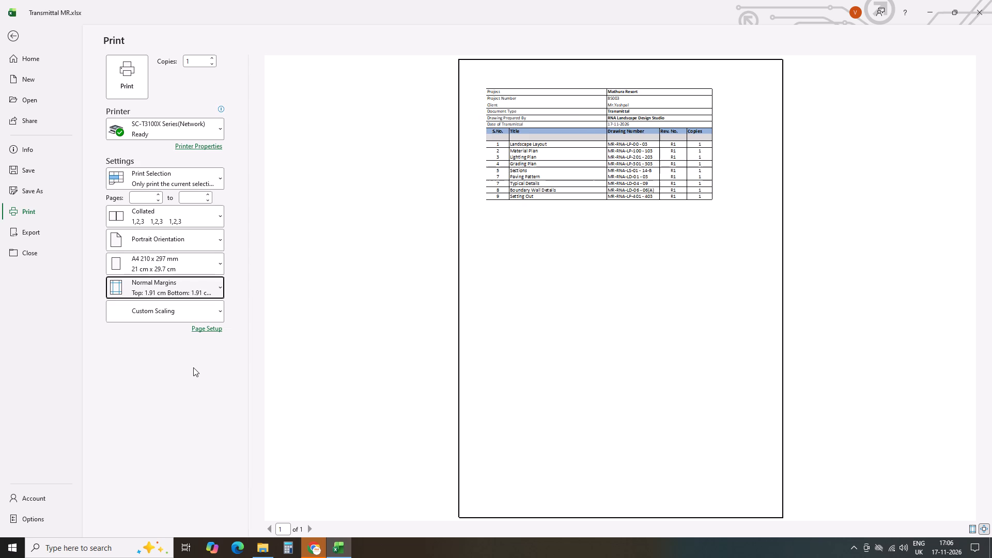
click(216, 286)
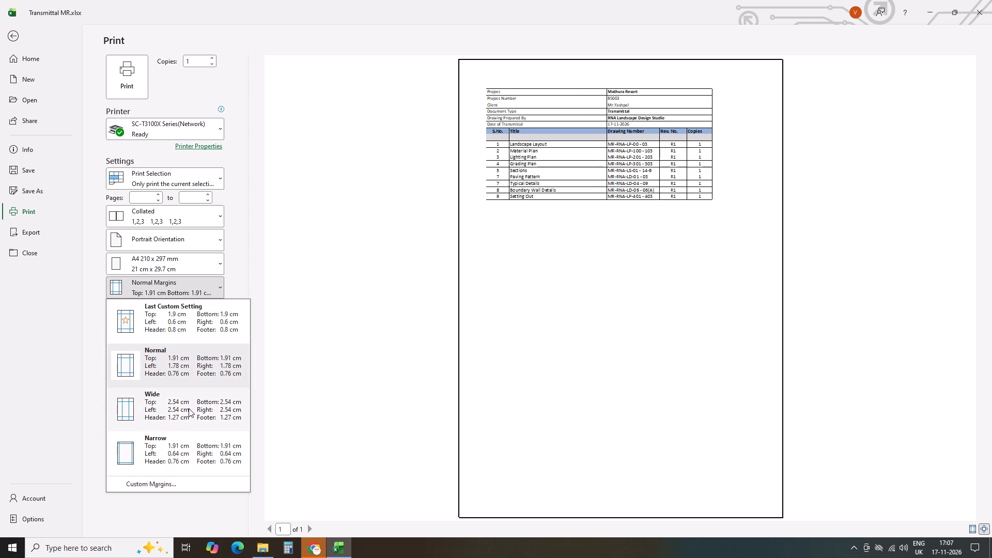
click(189, 408)
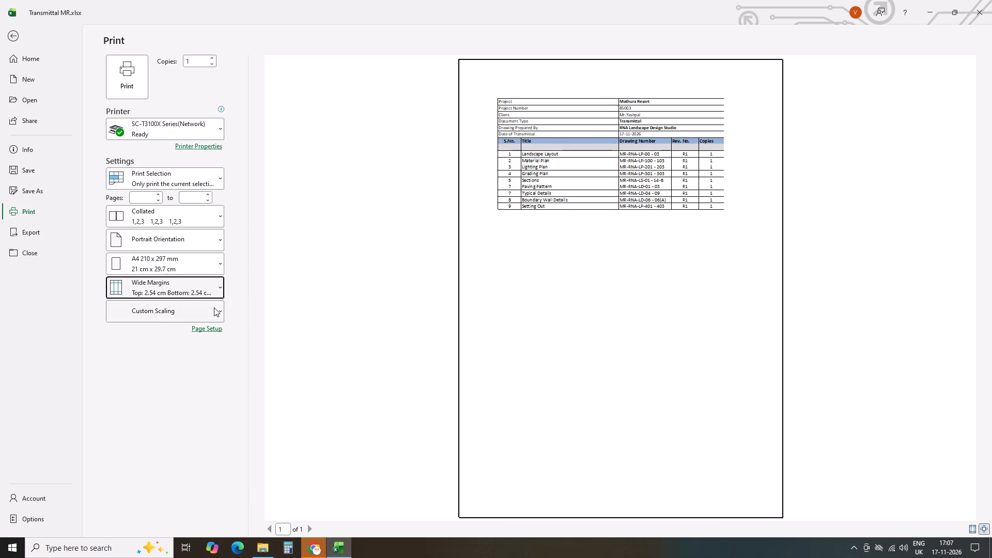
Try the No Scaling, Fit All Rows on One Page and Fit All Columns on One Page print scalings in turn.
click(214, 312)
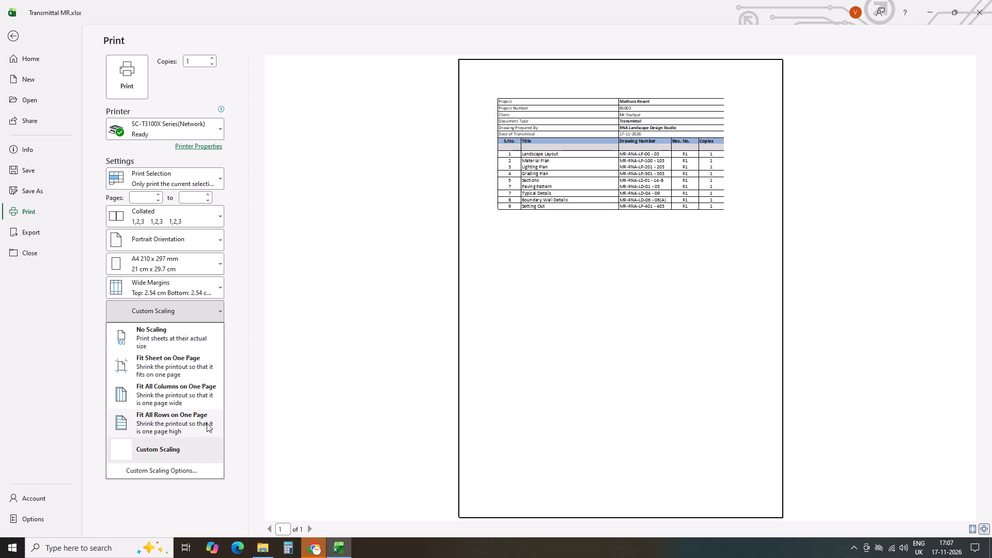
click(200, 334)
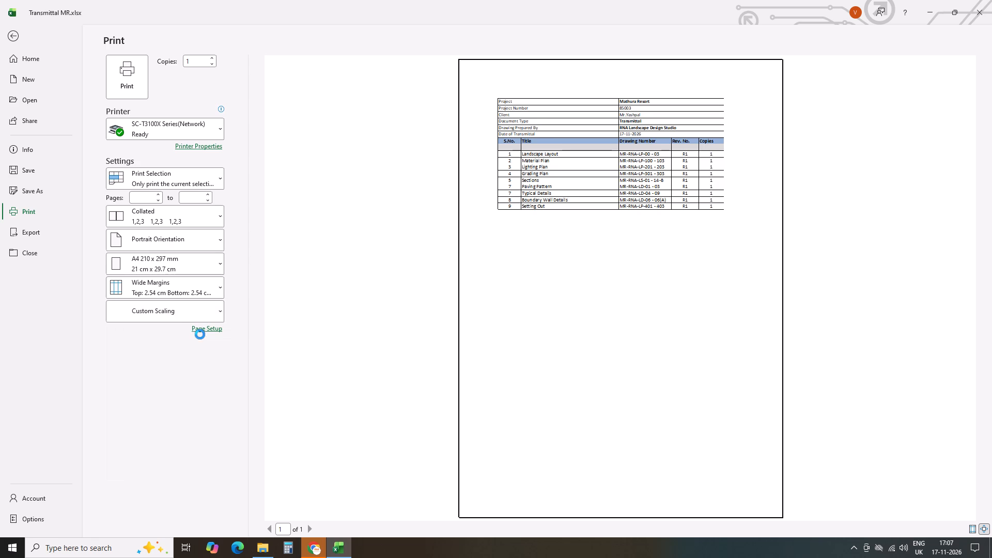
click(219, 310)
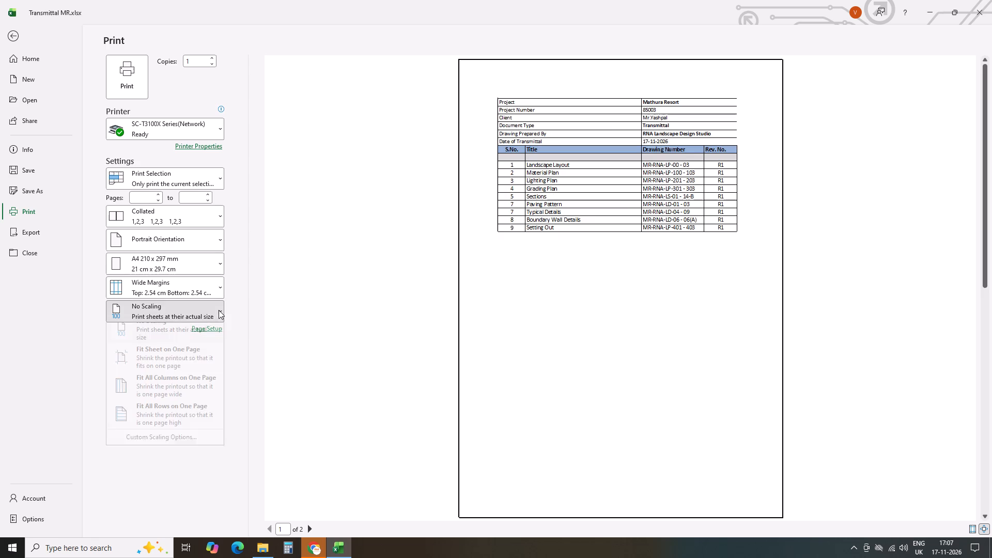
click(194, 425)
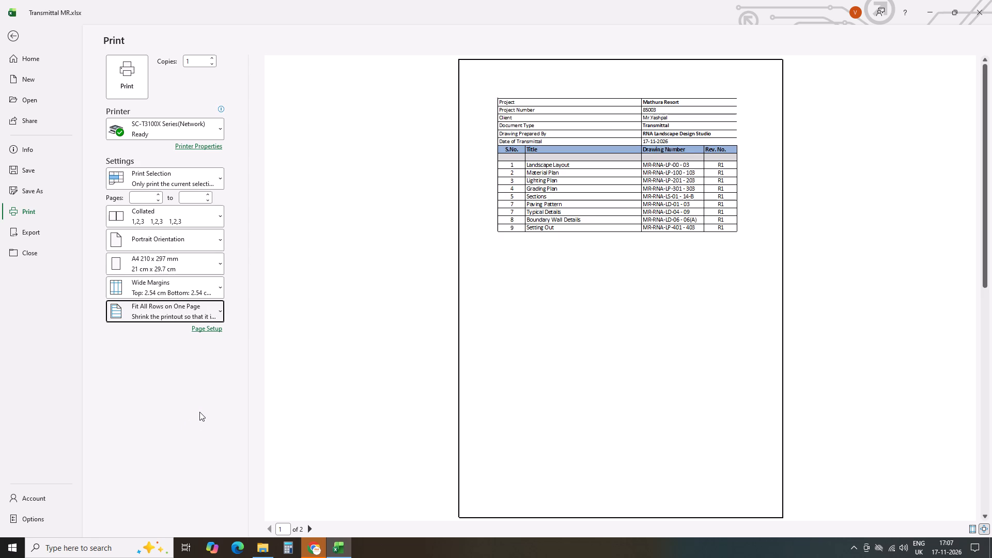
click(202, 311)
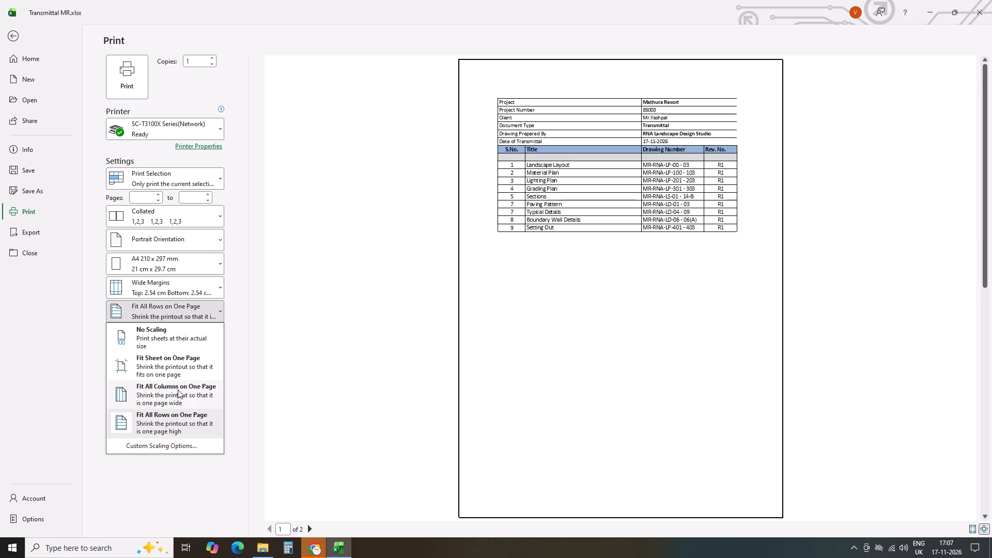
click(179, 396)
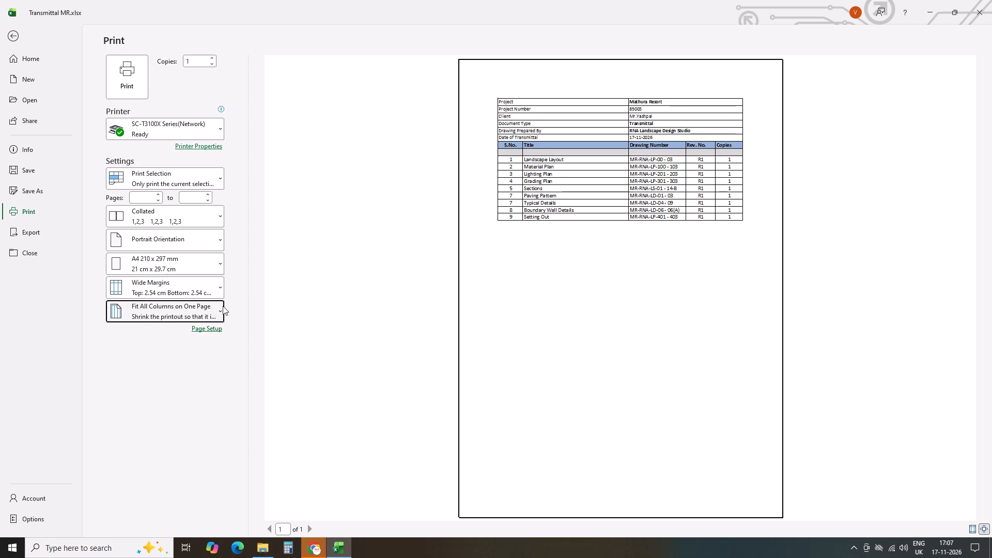
Set the print scaling to Fit Sheet on One Page.
click(180, 317)
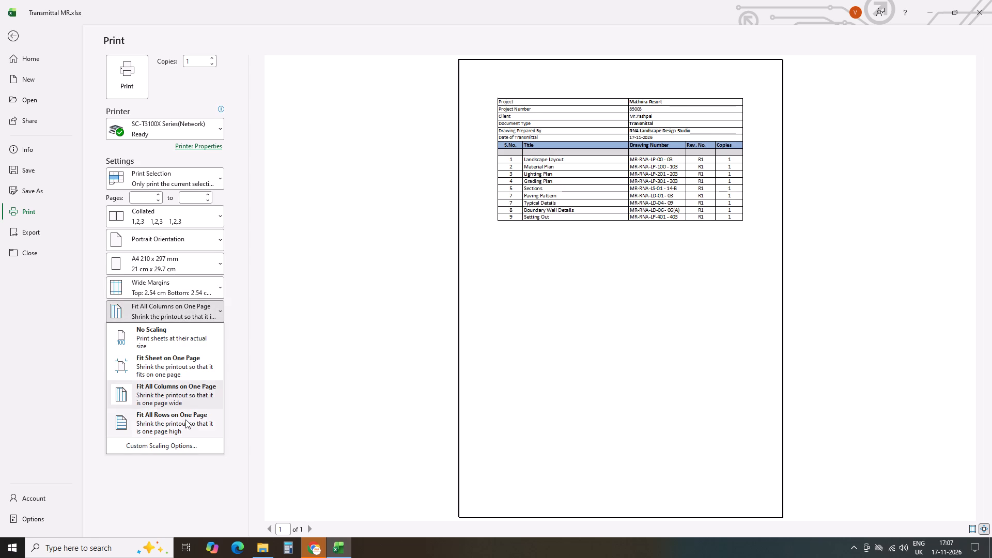
click(181, 374)
Centre the table both horizontally and vertically on the printed page through the page setup's margin settings.
click(208, 307)
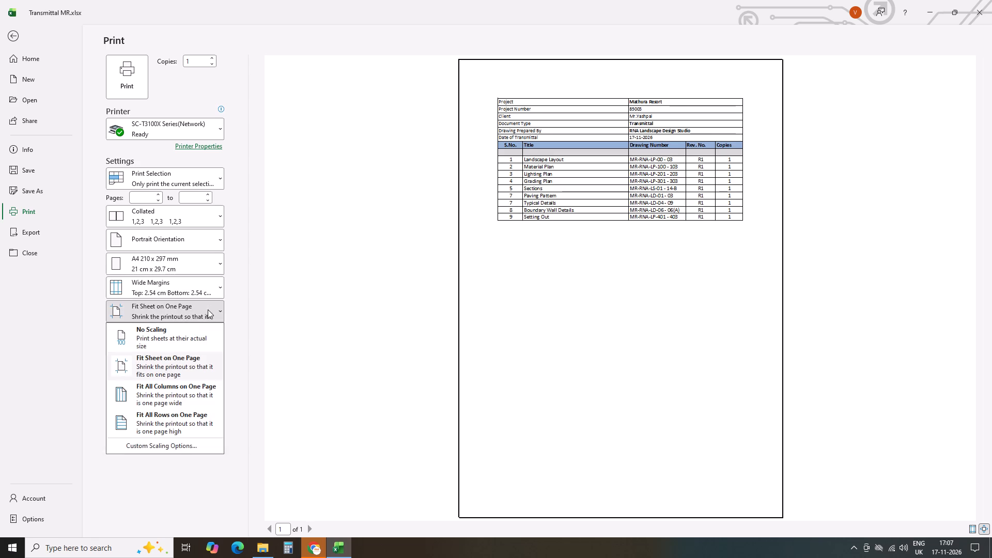
click(175, 439)
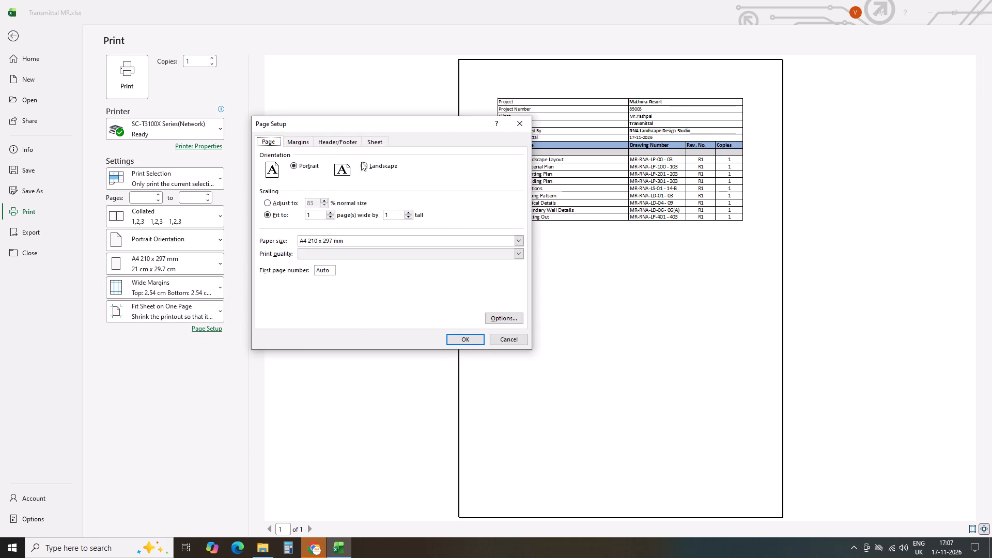
click(303, 134)
click(301, 148)
click(302, 144)
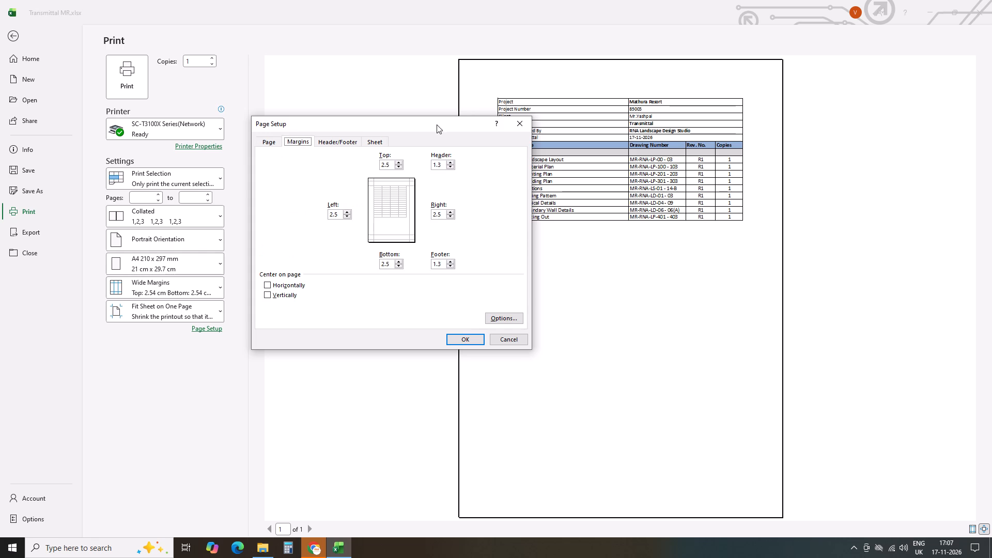
click(266, 285)
click(268, 292)
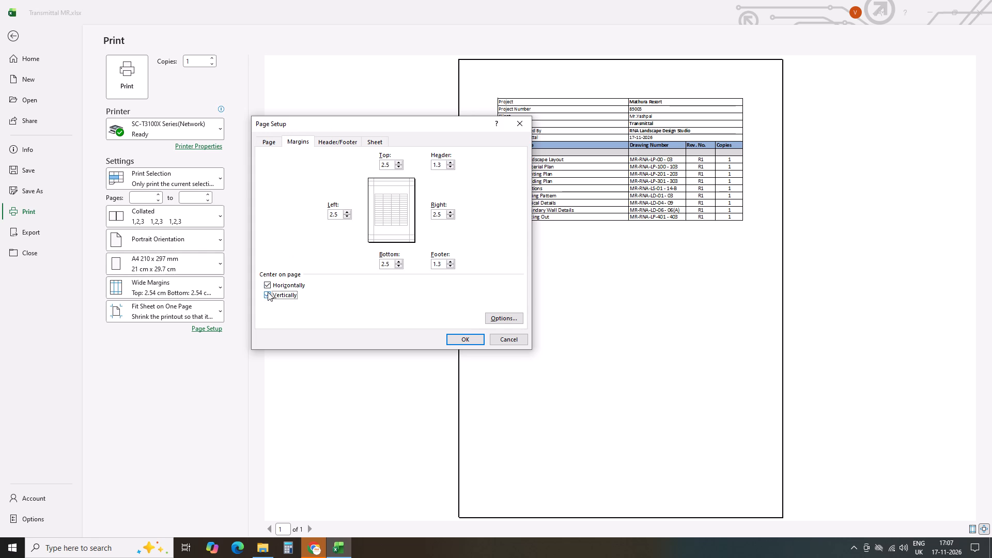
click(479, 339)
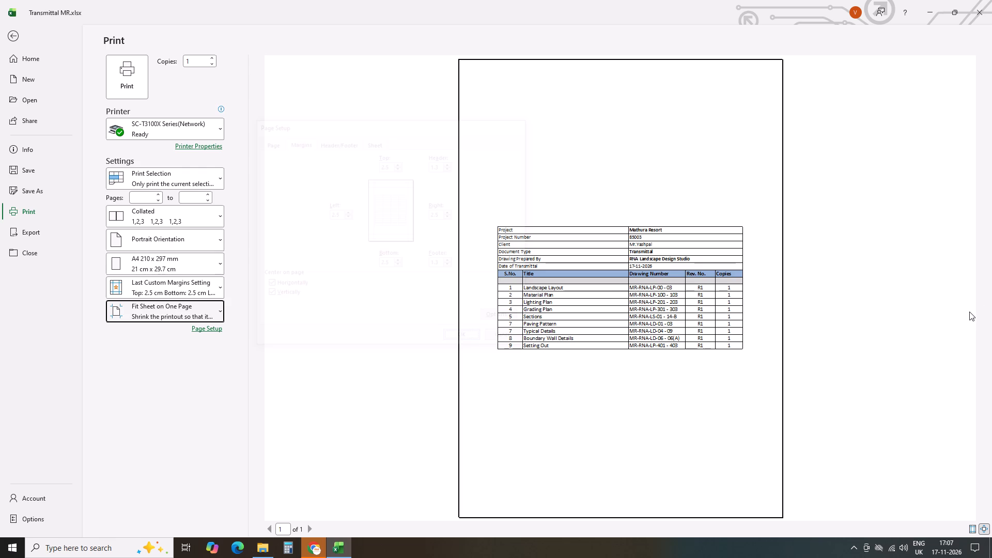
Turn off vertical centring in the page setup's margin settings, keeping the table centred horizontally.
click(160, 311)
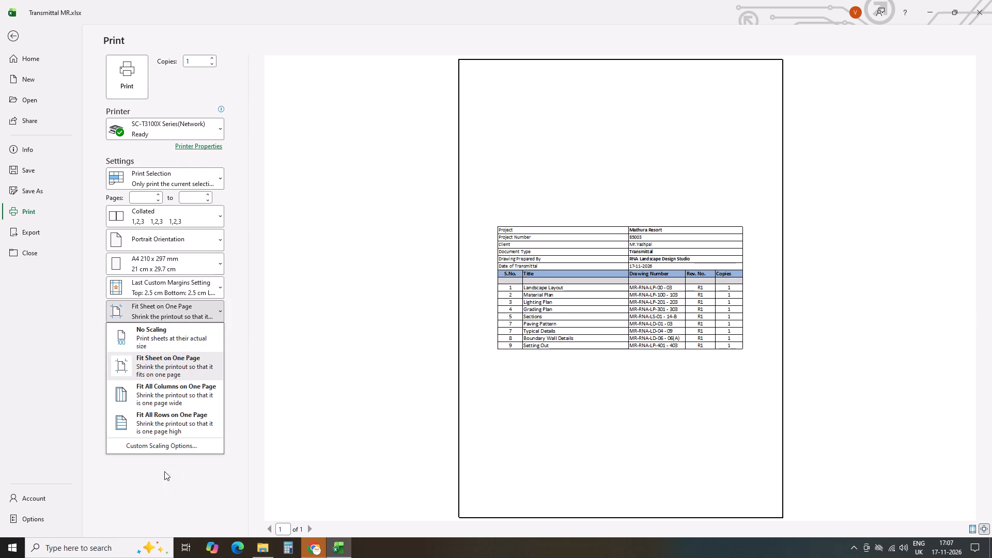
click(176, 445)
click(307, 141)
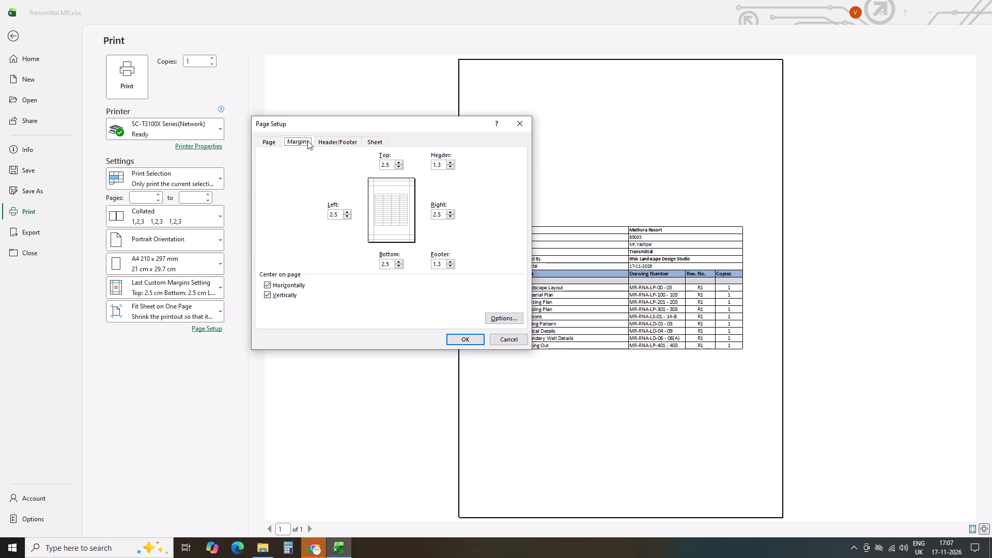
click(266, 295)
click(460, 338)
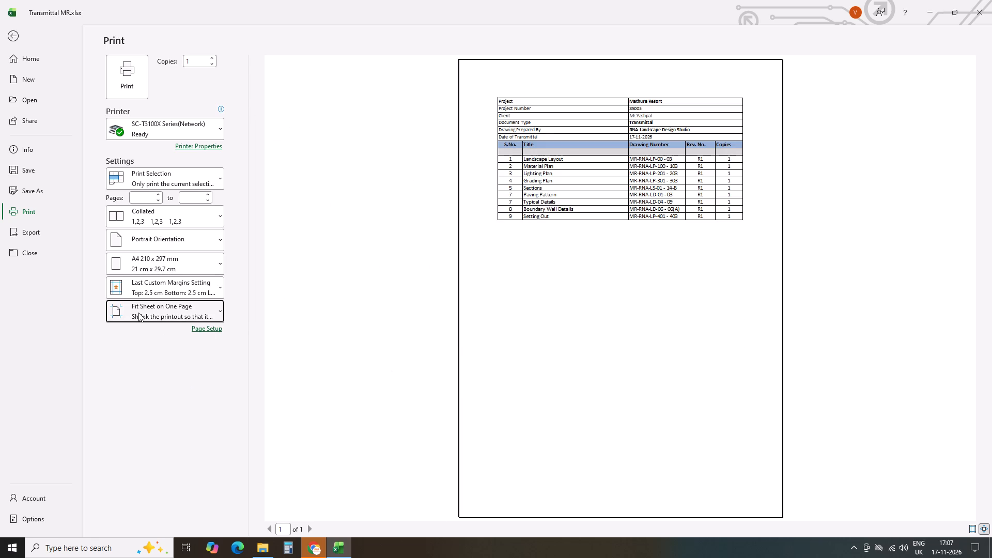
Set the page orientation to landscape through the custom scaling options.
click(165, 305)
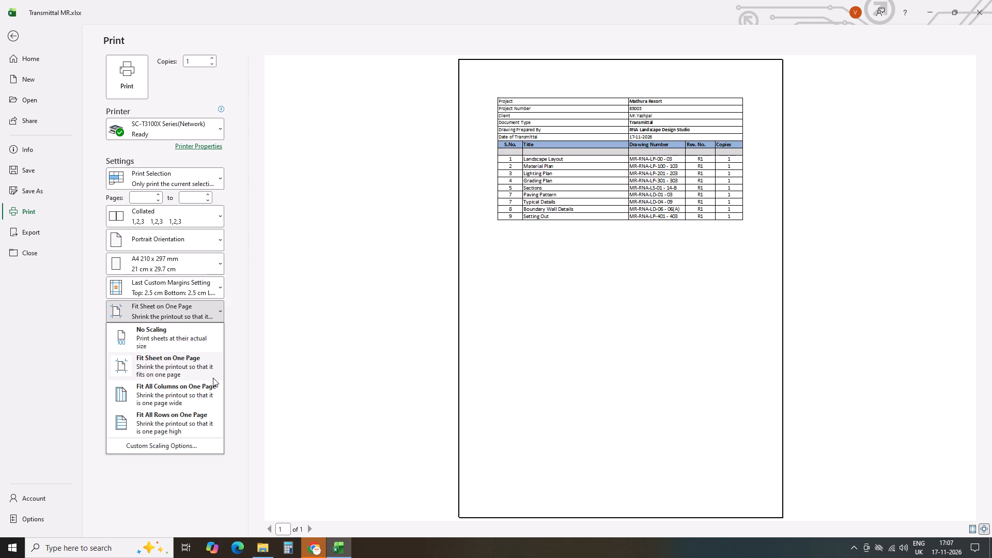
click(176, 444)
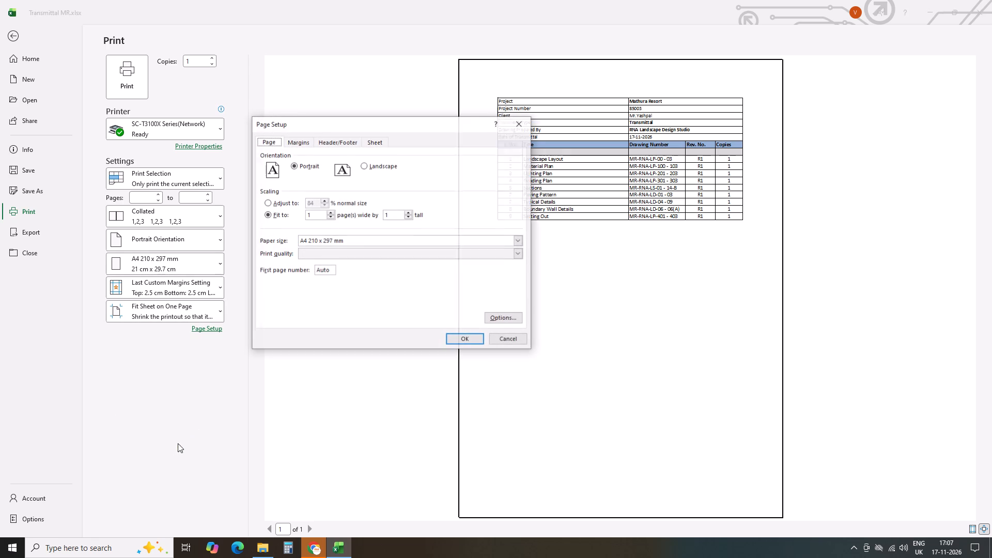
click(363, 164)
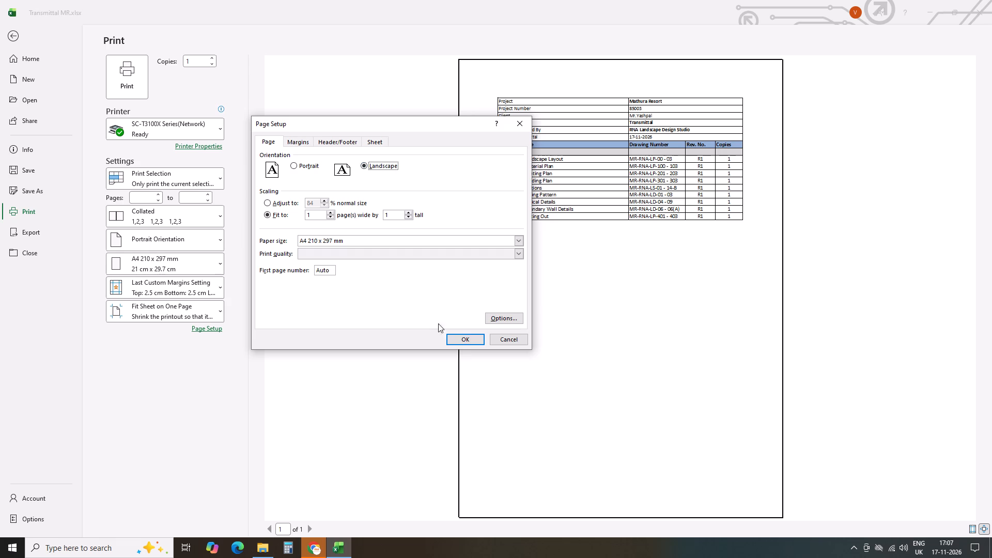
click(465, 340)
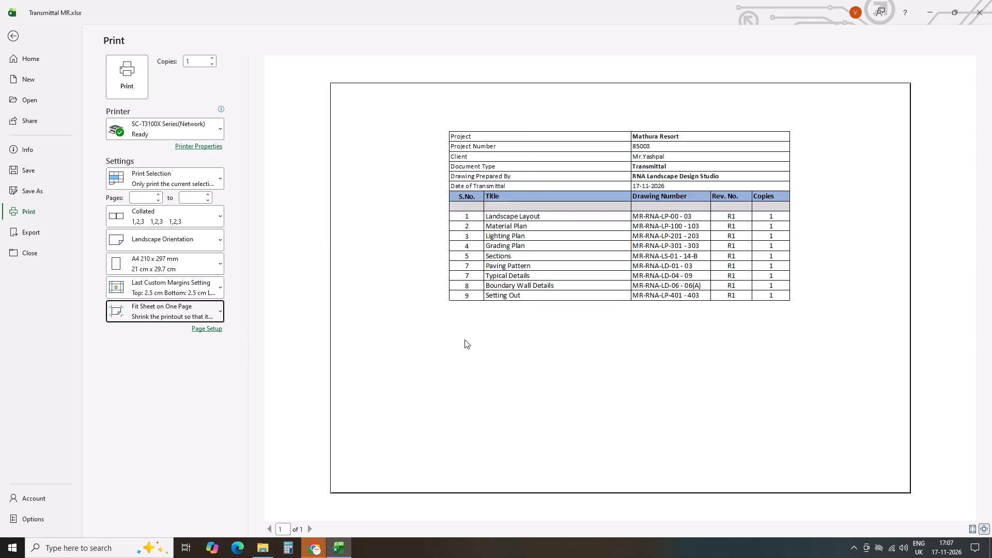
Examine the page setup's orientation, scaling, paper size, margin, header/footer and sheet options and the printer properties, without applying anything.
click(205, 314)
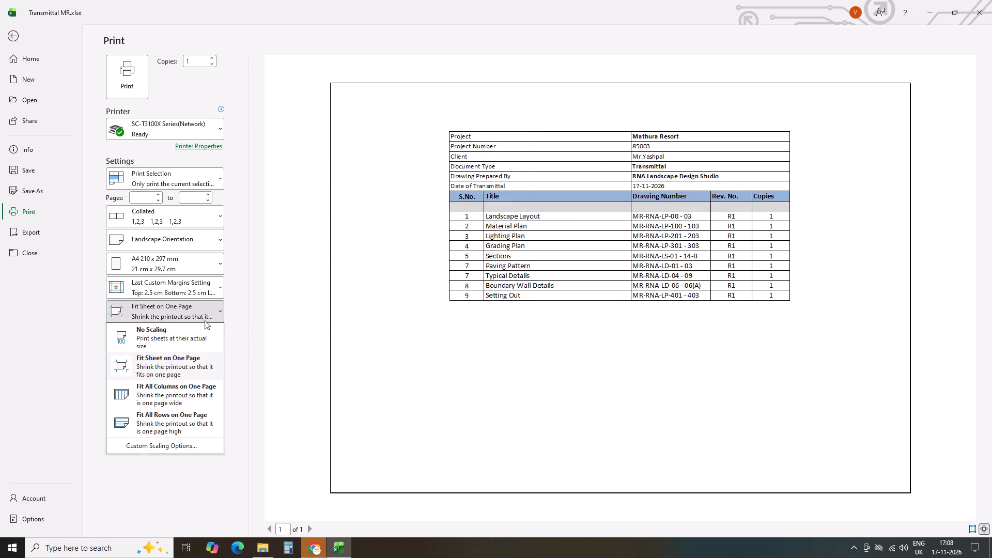
click(202, 444)
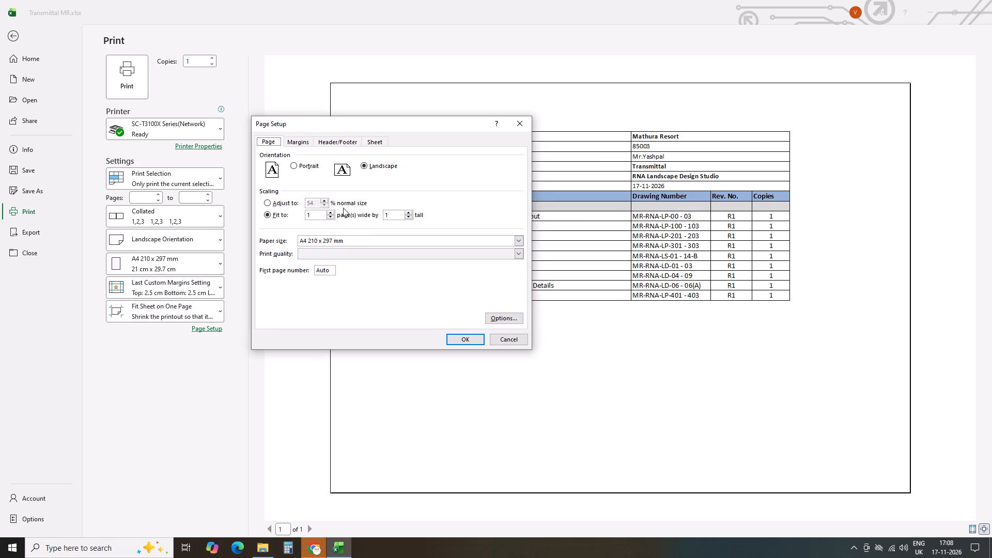
click(295, 167)
click(327, 144)
click(365, 142)
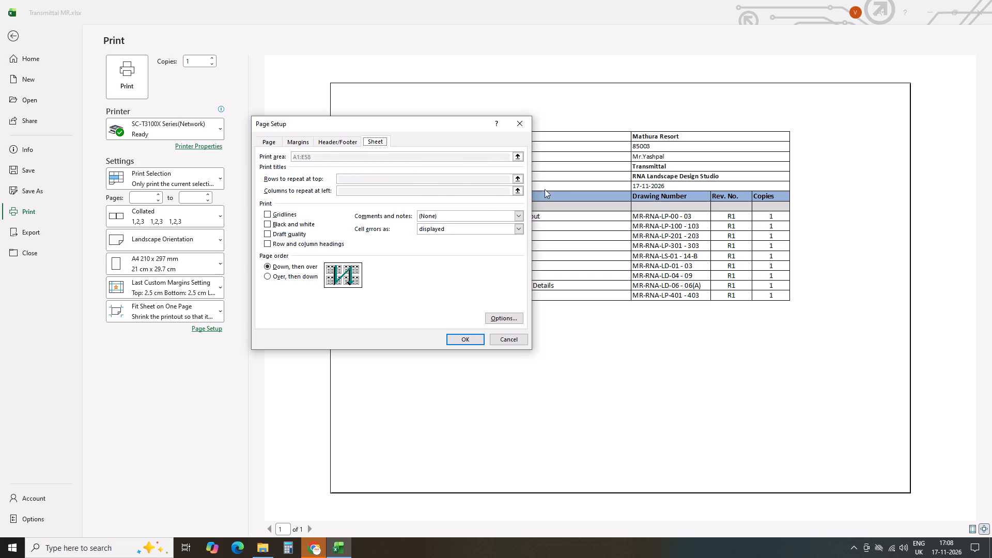
click(518, 156)
click(333, 143)
click(300, 141)
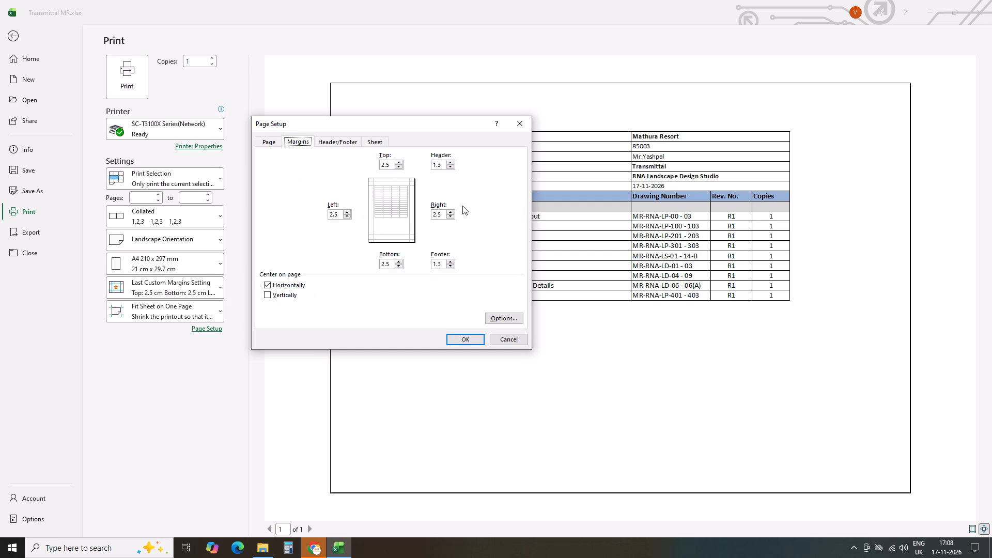
click(275, 143)
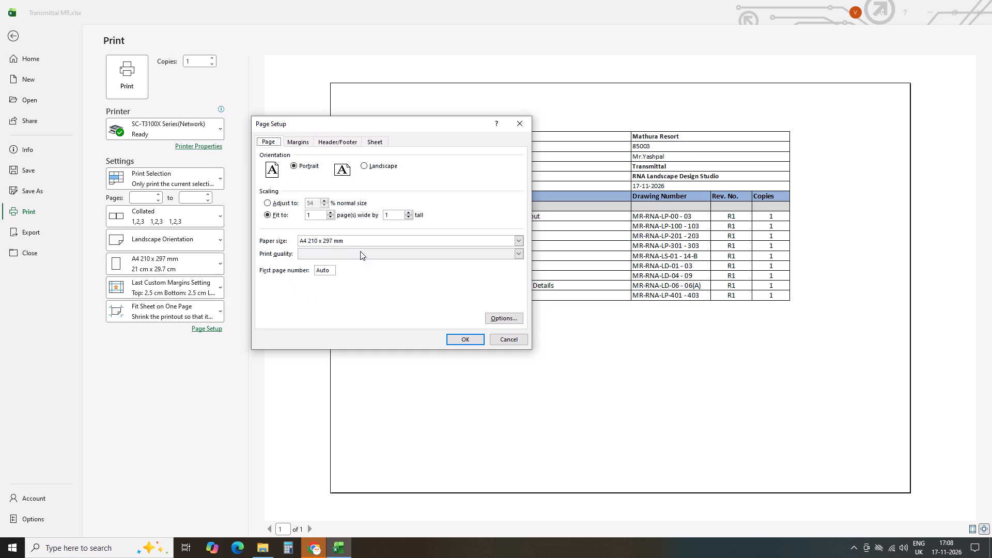
click(268, 205)
click(520, 240)
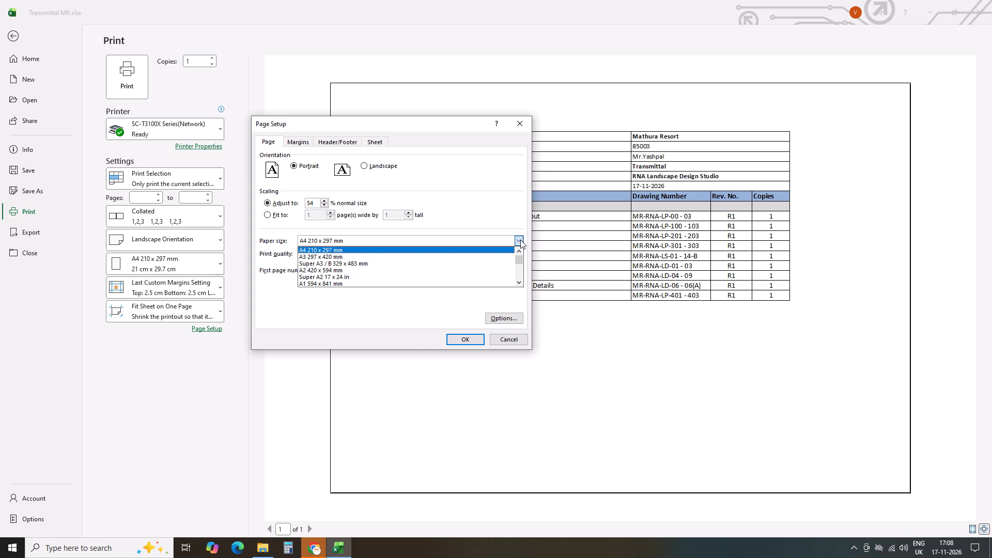
click(520, 240)
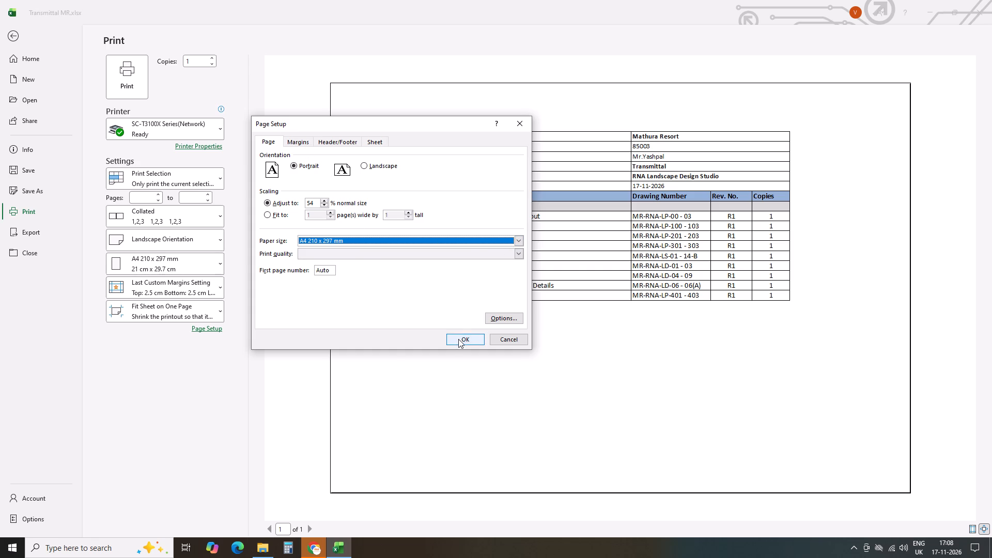
click(497, 317)
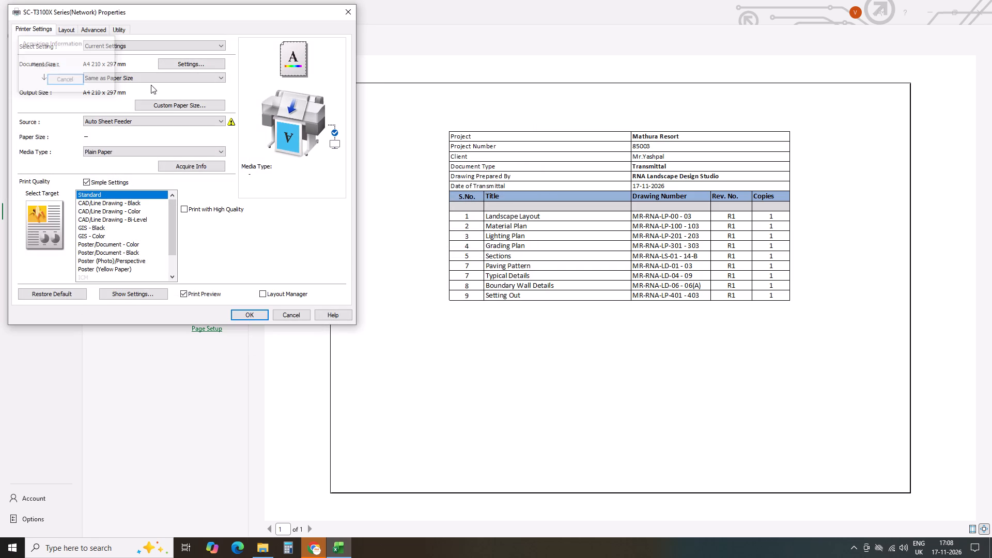
click(344, 15)
click(523, 125)
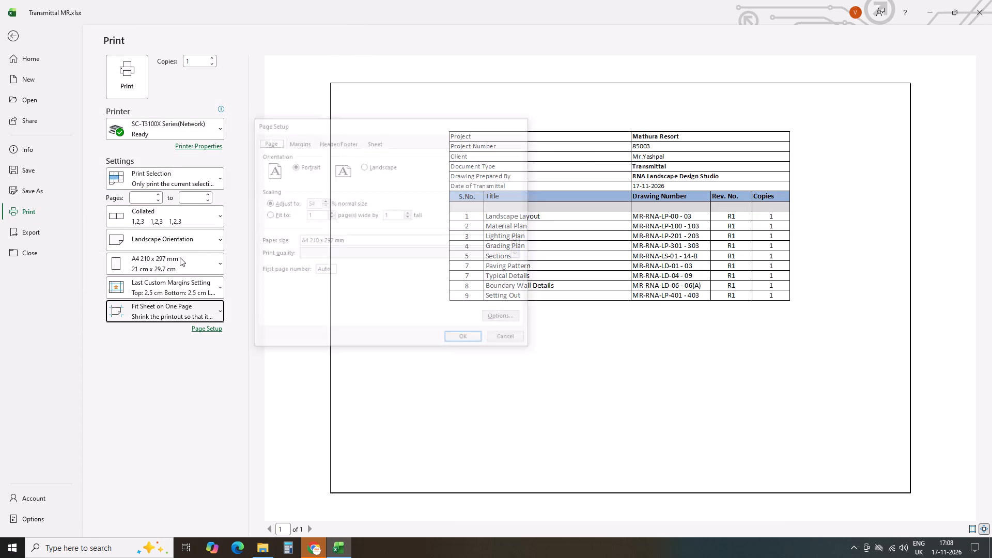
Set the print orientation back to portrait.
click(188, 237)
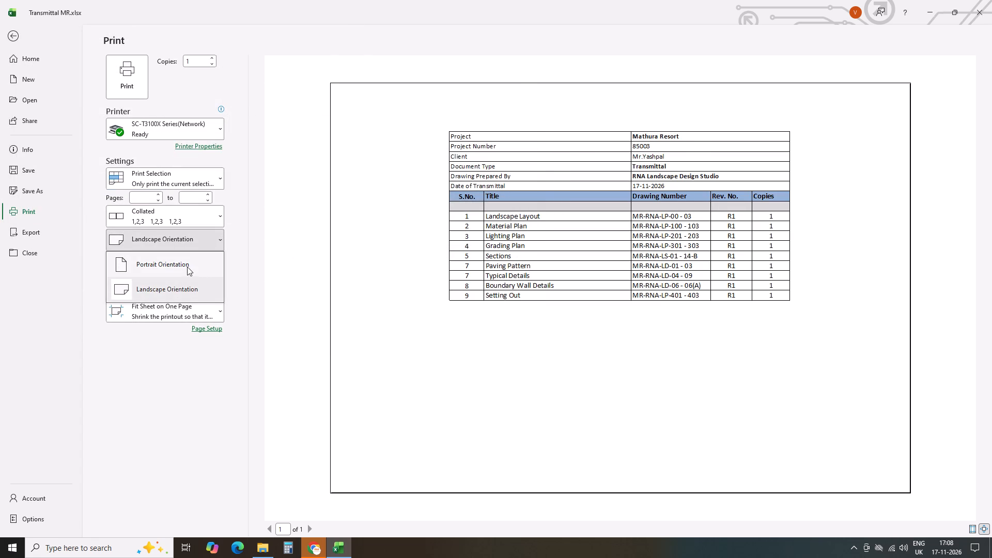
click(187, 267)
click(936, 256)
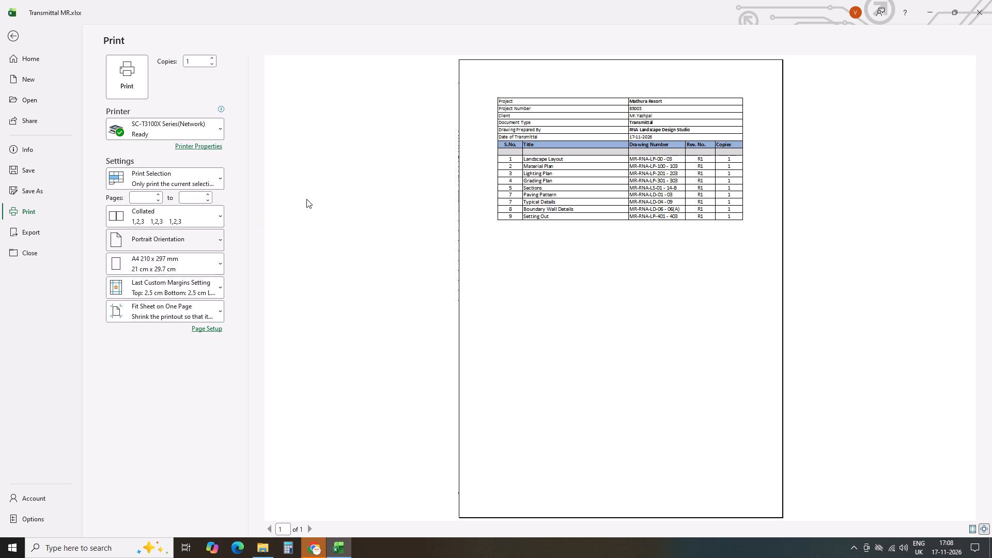
Switch to Chrome, dismiss SketchUp's recovered-model prompt and close the browser window.
click(333, 544)
click(587, 266)
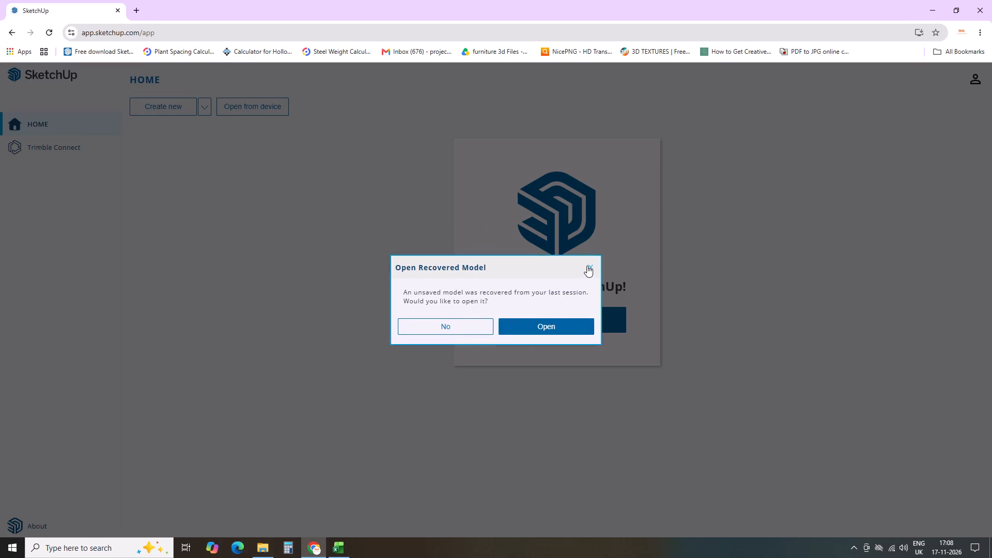
click(986, 4)
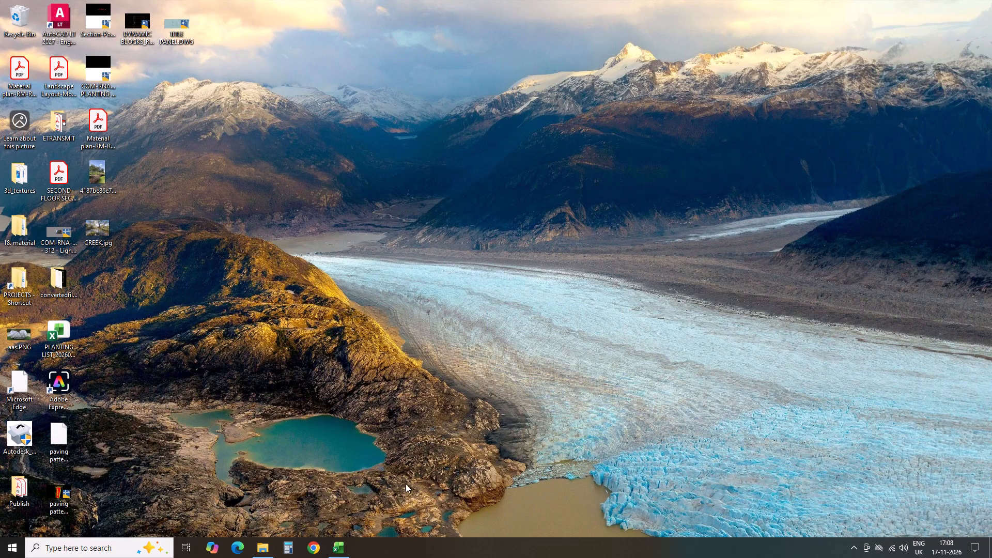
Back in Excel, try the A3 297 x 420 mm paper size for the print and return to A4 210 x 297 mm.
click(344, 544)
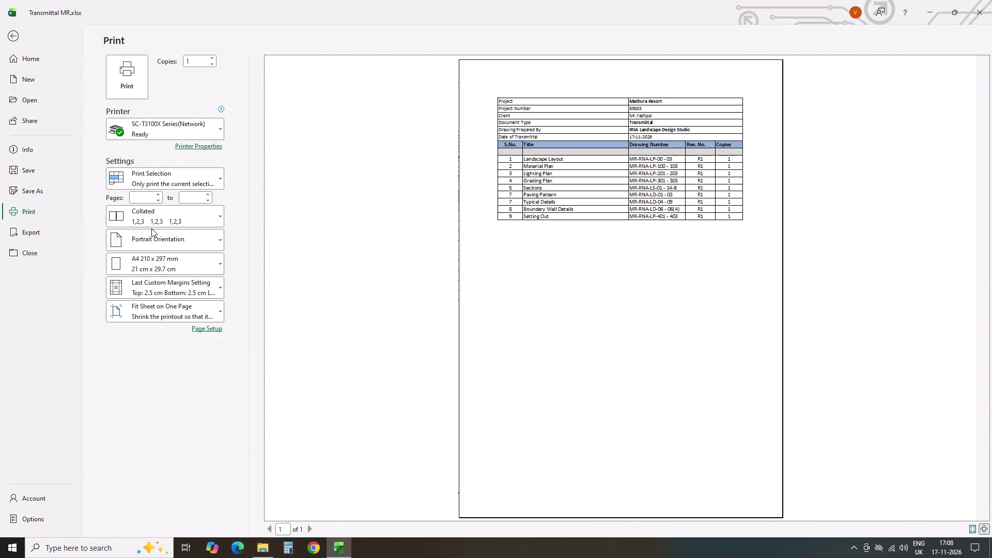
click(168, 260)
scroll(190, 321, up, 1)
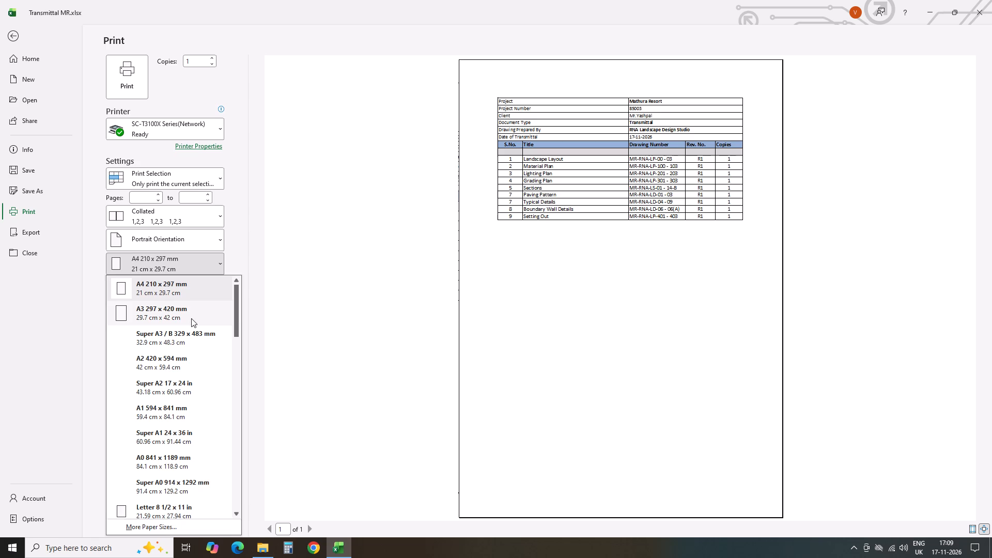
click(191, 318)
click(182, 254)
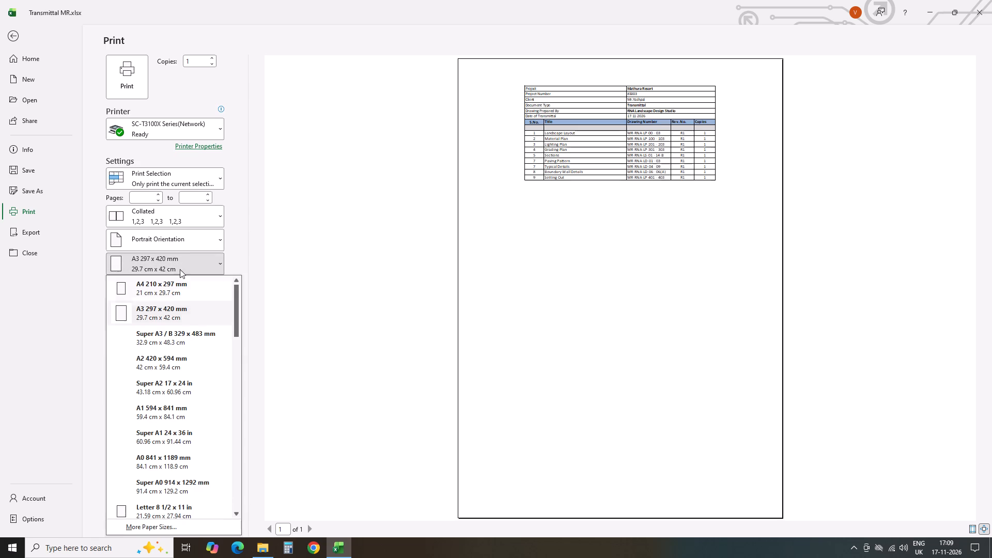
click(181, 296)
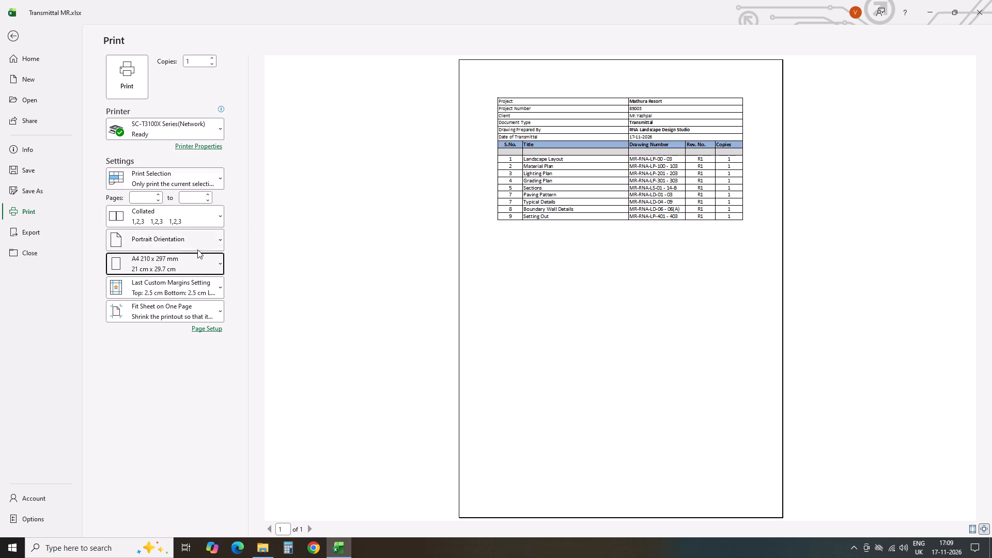
Leave the print view and select the whole transmittal table, cells A1 to E17, on the Transmittal-2 sheet.
click(15, 35)
click(469, 277)
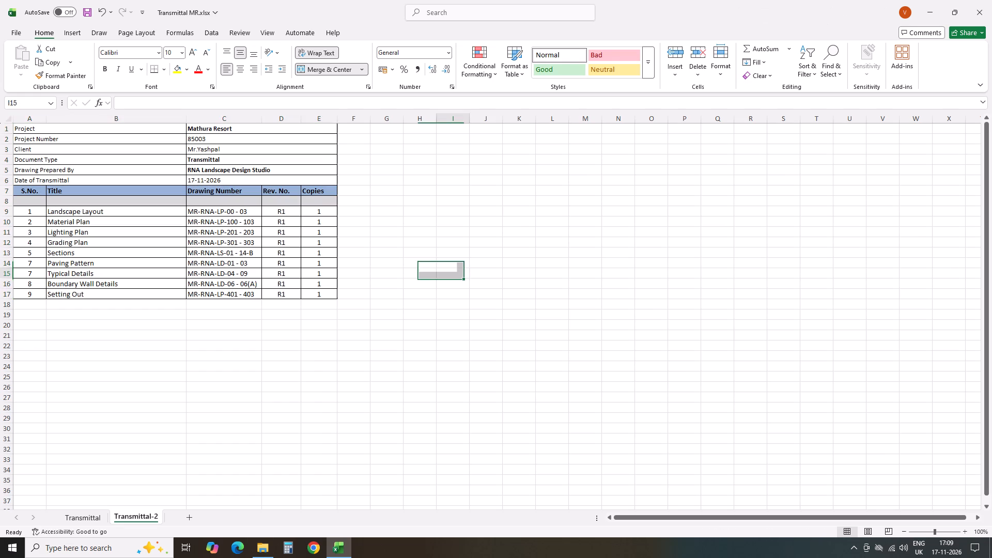
drag(324, 294, 26, 133)
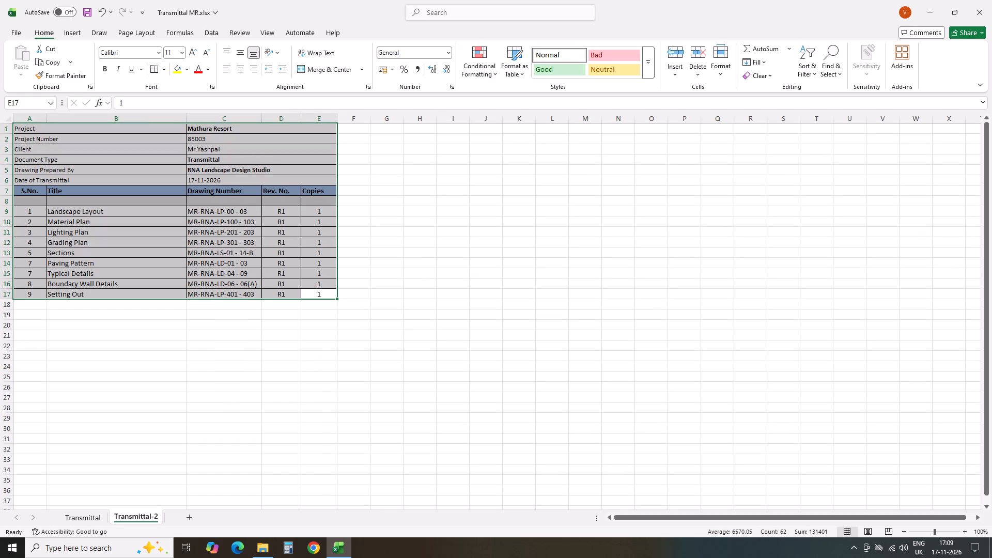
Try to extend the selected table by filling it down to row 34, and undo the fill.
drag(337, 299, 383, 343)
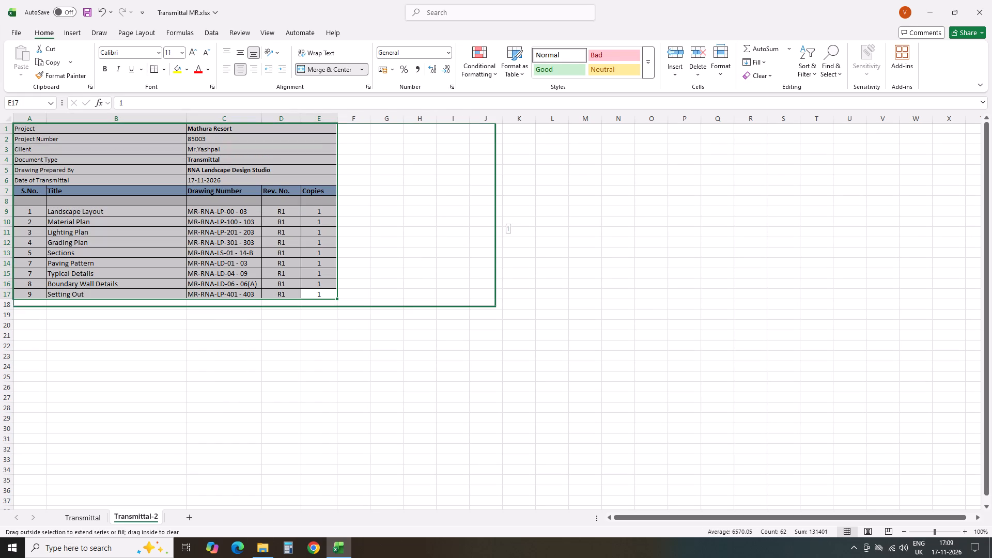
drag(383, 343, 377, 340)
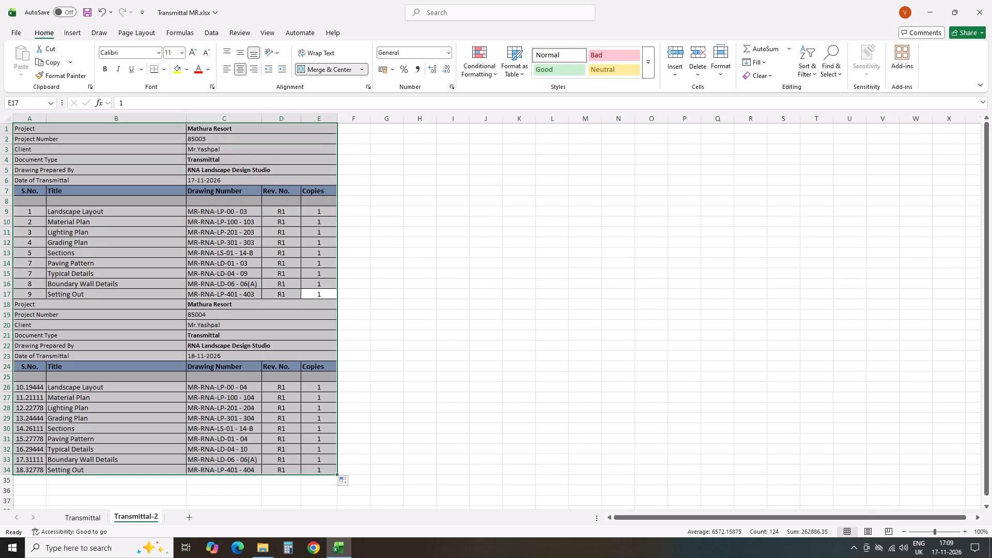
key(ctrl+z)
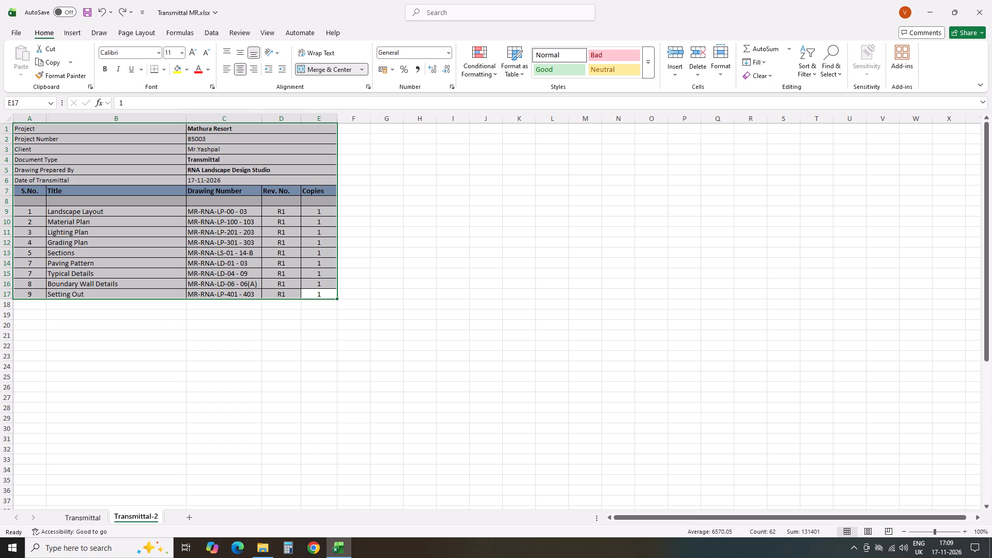
Set the font size of the selected transmittal table to 14 and deselect the table.
click(183, 51)
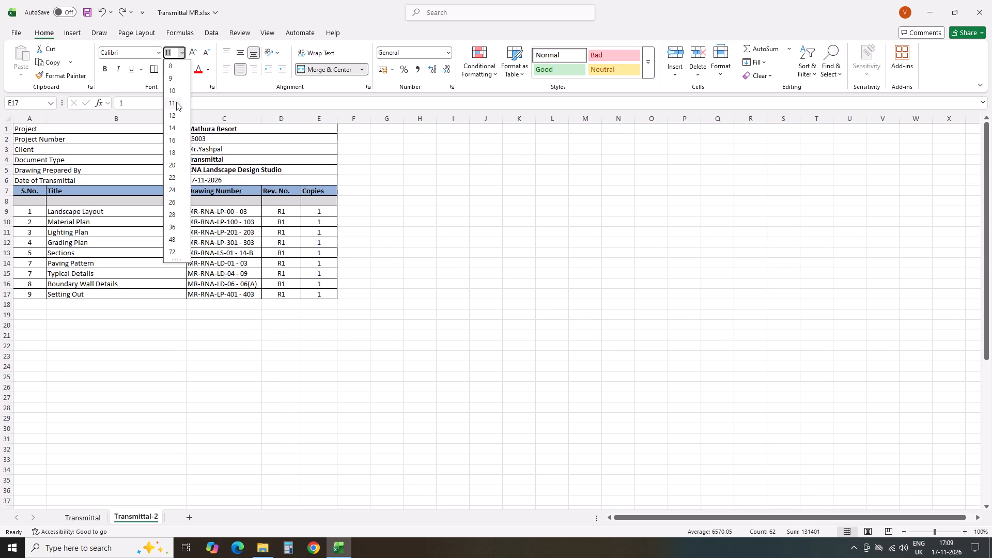
key(Escape)
click(183, 52)
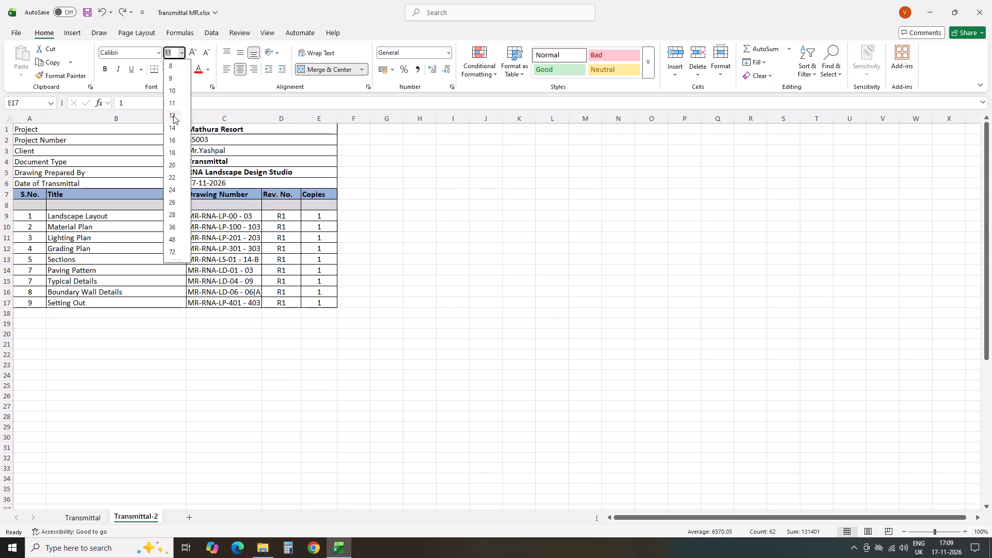
click(176, 128)
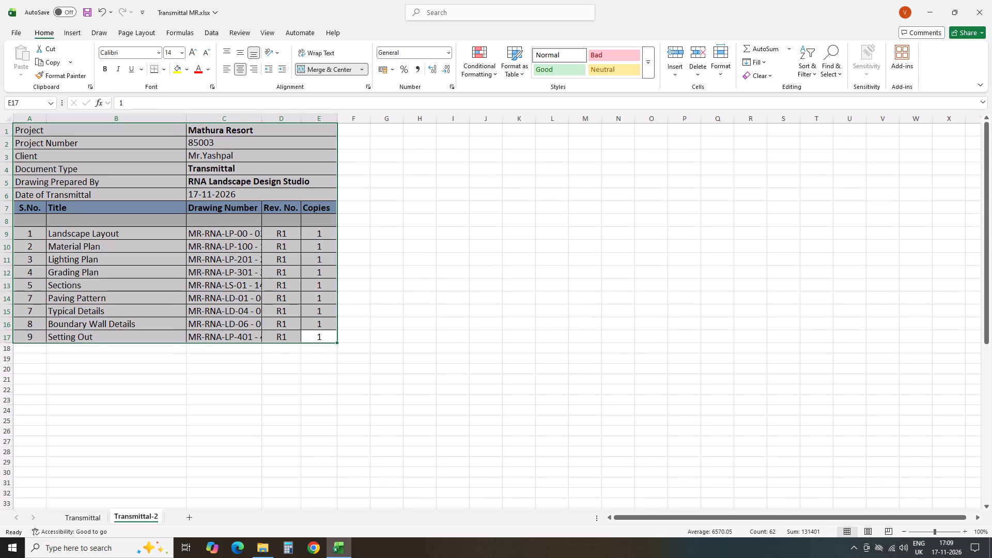
click(457, 248)
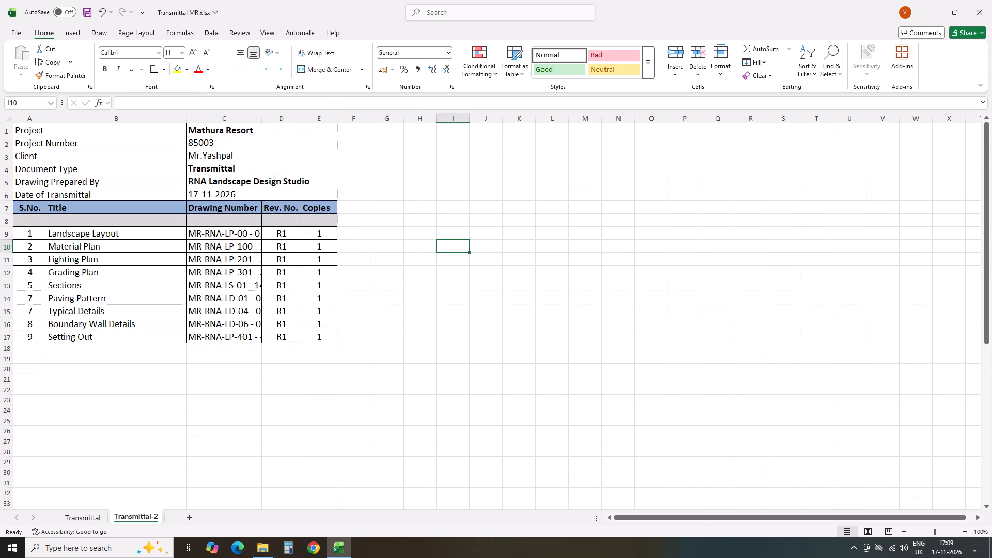
Widen the Copies column, column E, to roughly twice its width.
drag(337, 118, 369, 119)
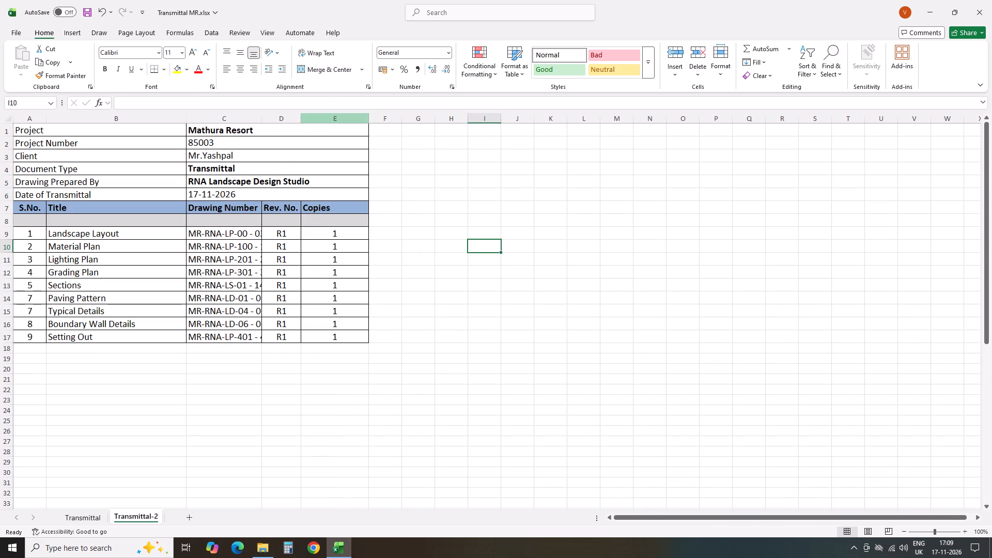
Widen the Rev. No. column to match the Copies column, and the Drawing Number column enough to show its entries in full.
drag(302, 117, 330, 118)
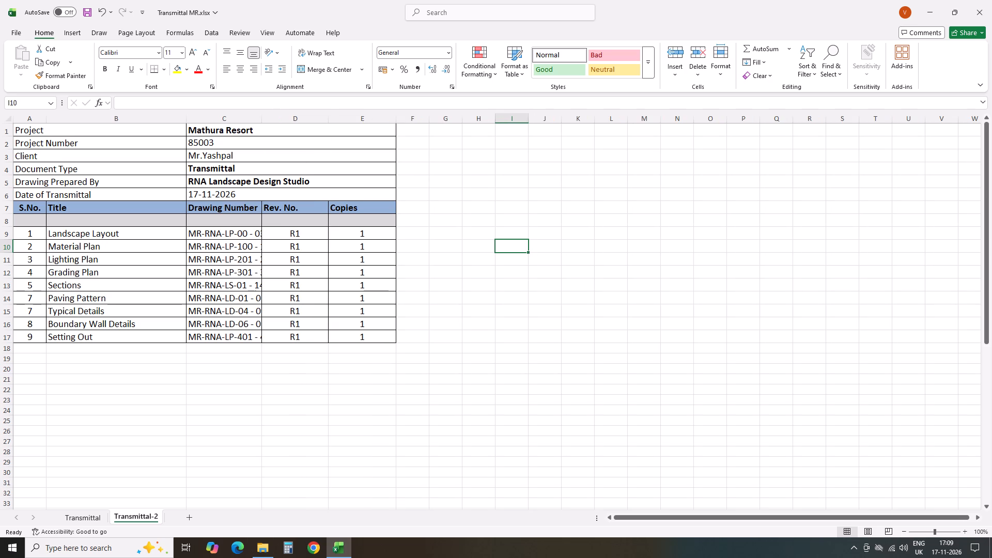
drag(261, 120, 305, 122)
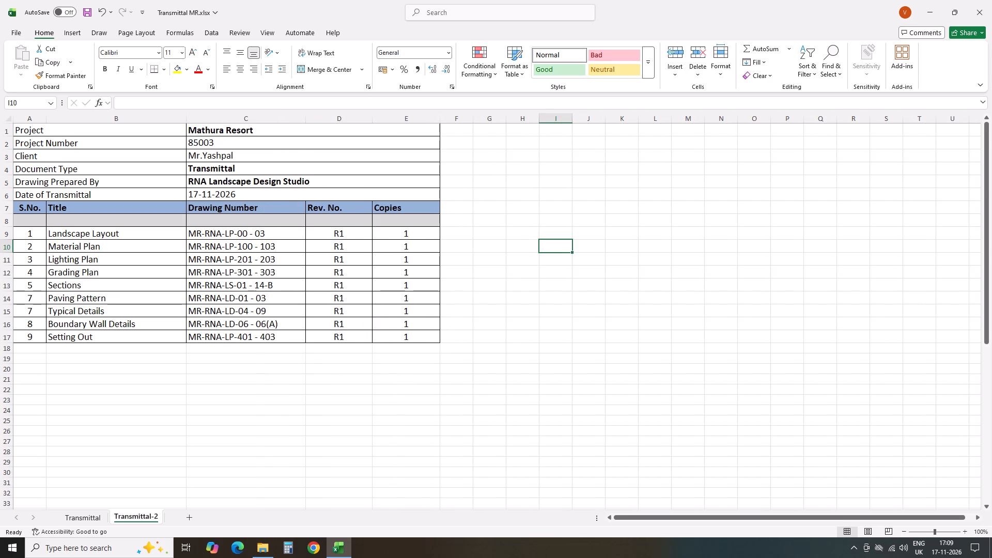
click(522, 340)
scroll(313, 191, up, 2)
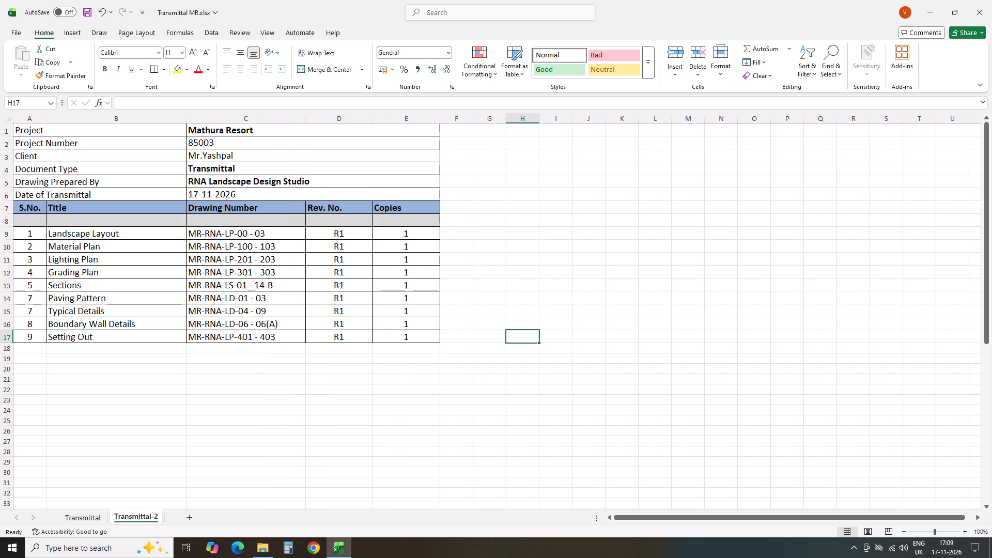
click(556, 203)
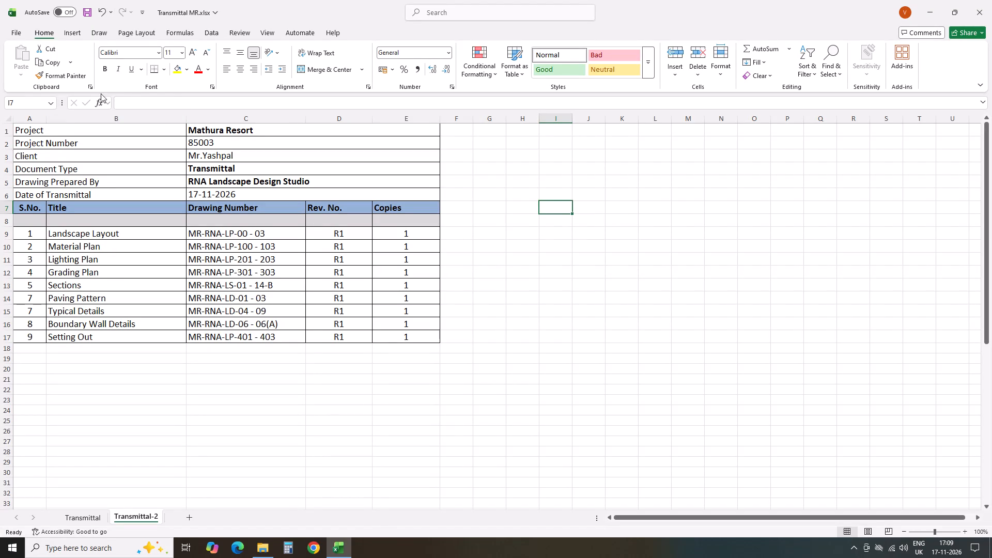
Select cells A1 to E17, open the print preview, try Fit All Rows on One Page and choose Fit All Columns on One Page.
drag(20, 130, 376, 285)
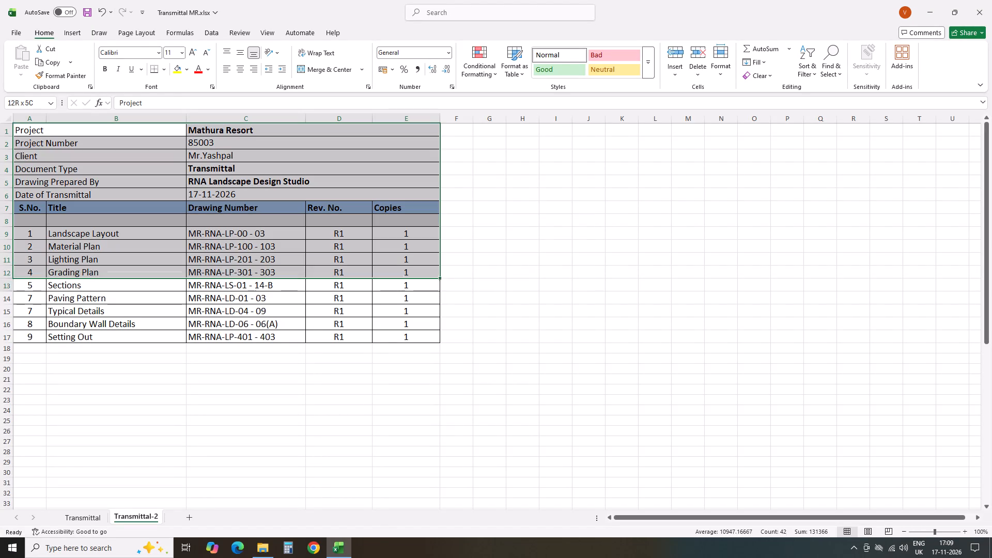
drag(376, 285, 439, 337)
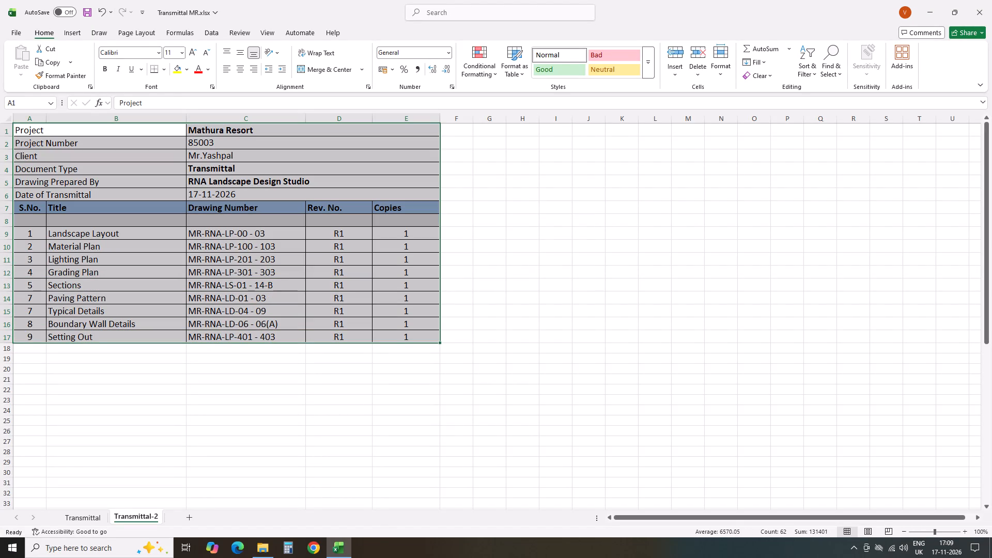
key(ctrl+p)
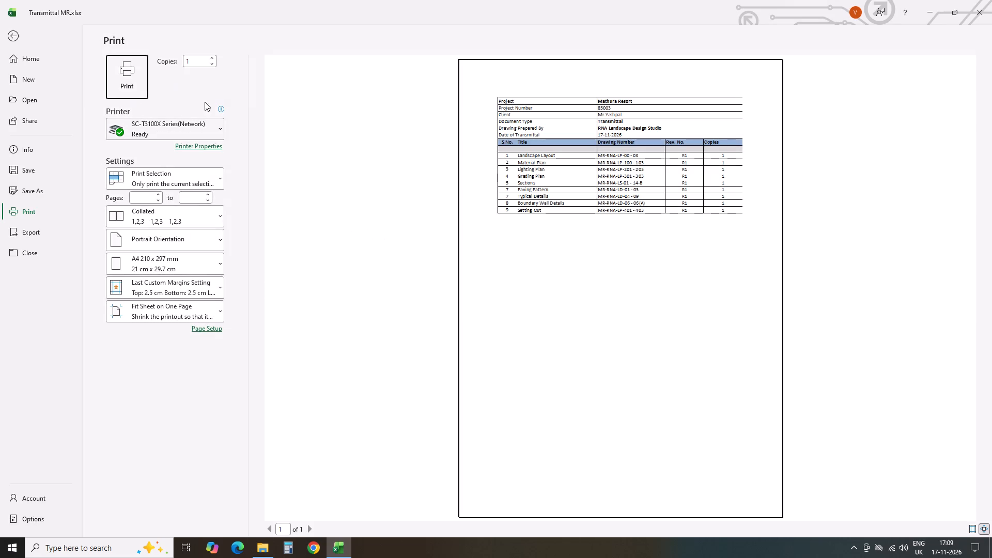
click(165, 305)
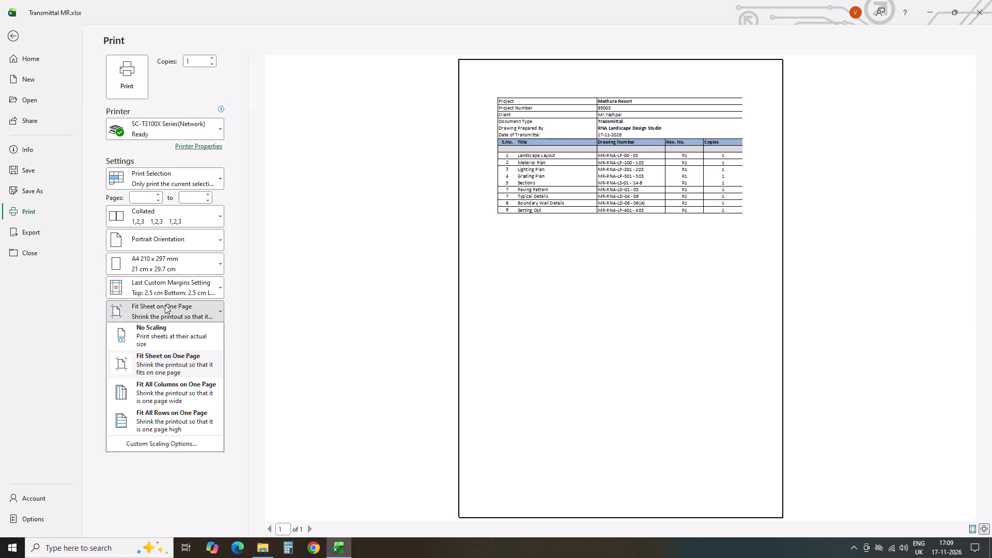
click(184, 364)
click(190, 313)
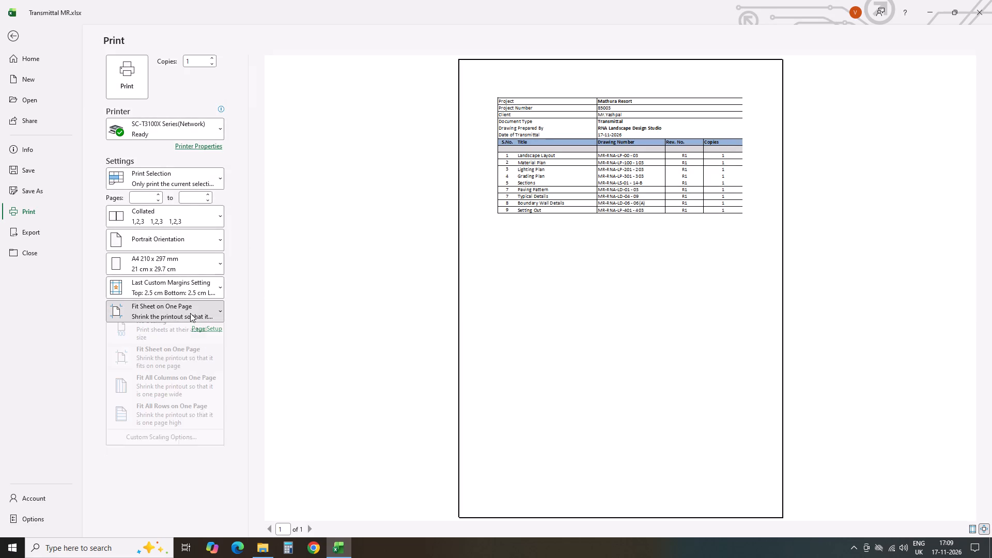
click(173, 417)
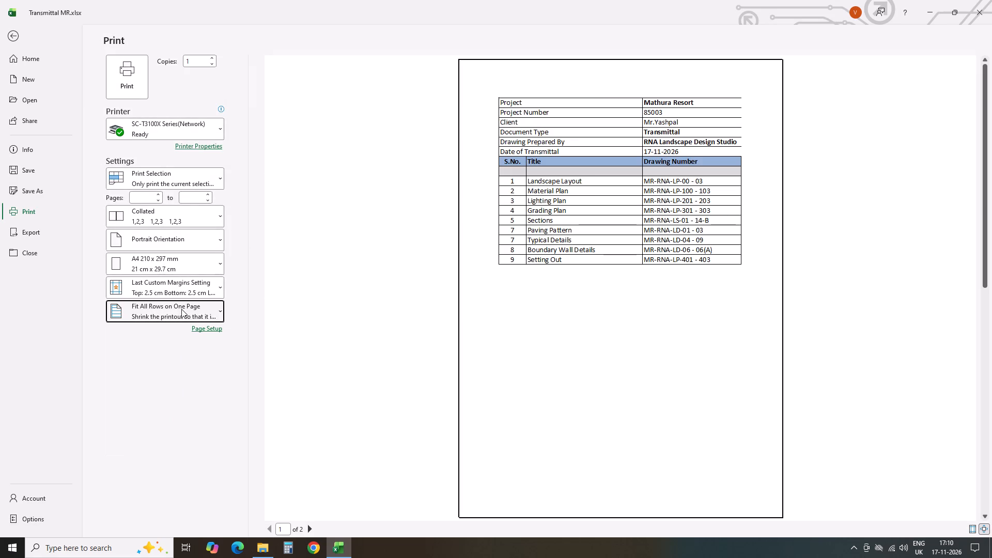
click(181, 309)
click(188, 388)
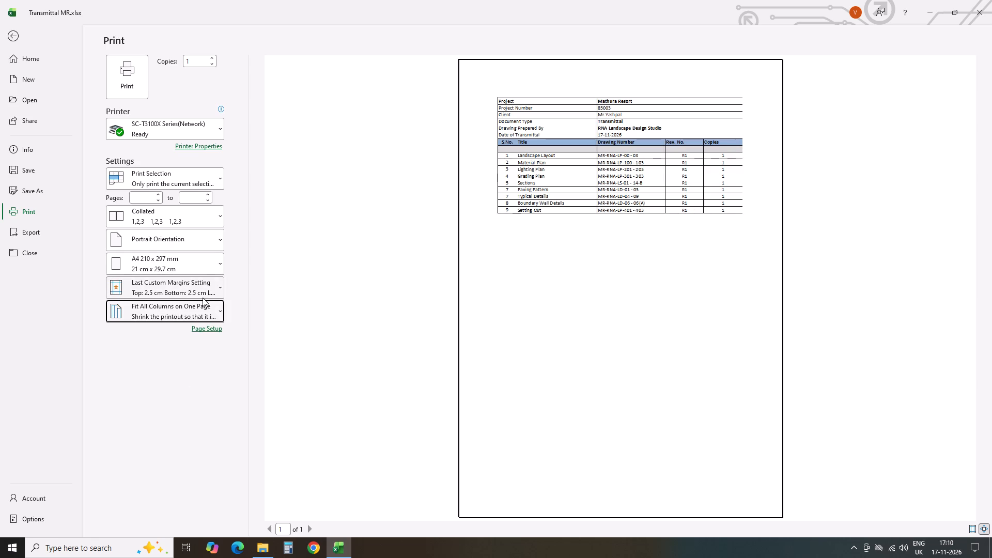
Examine the custom scaling and page-centring settings, the available paper sizes and the print range options.
click(188, 309)
click(173, 445)
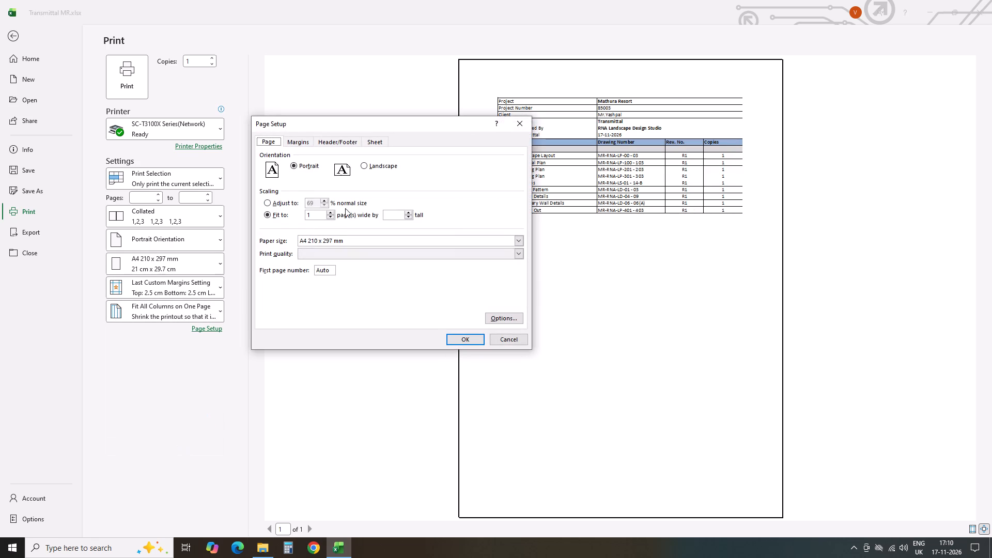
click(298, 139)
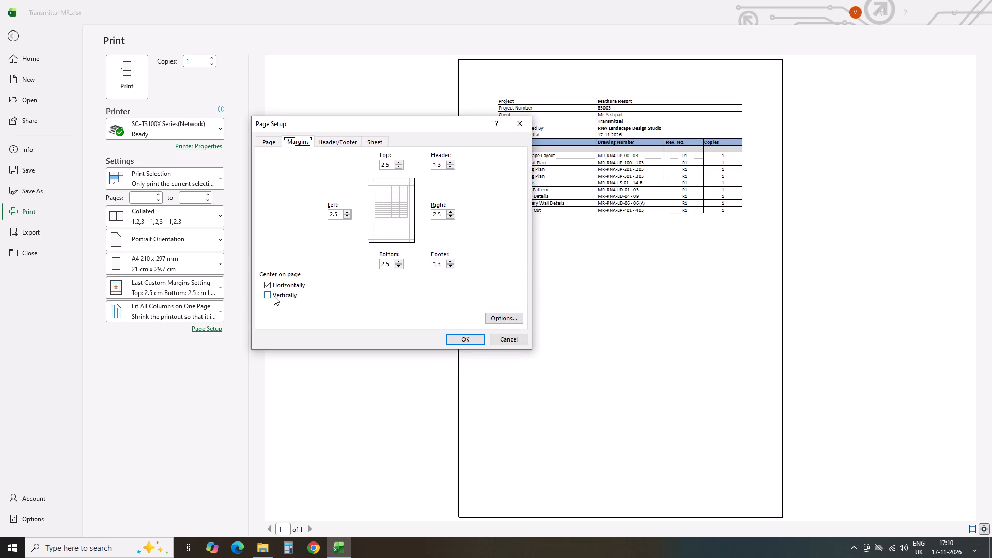
click(467, 339)
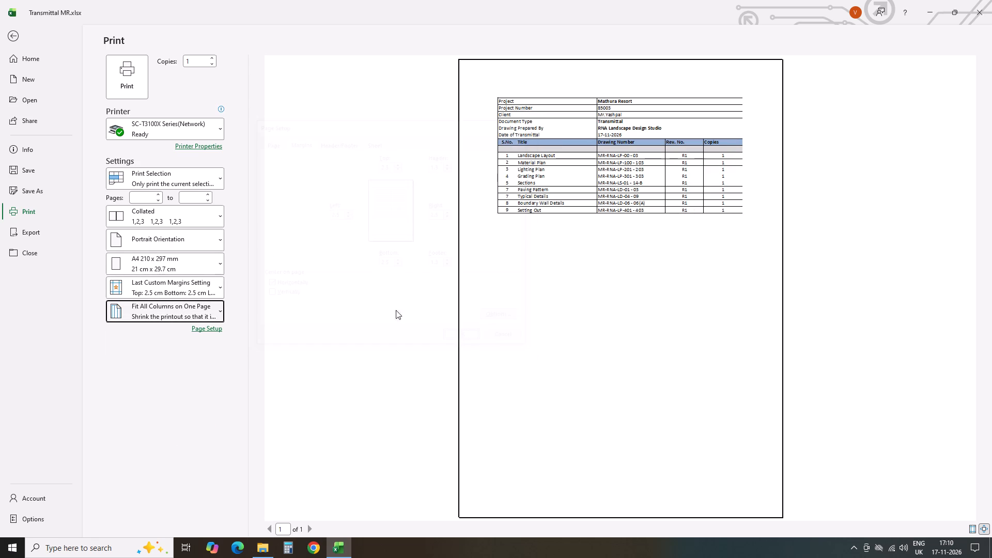
click(179, 262)
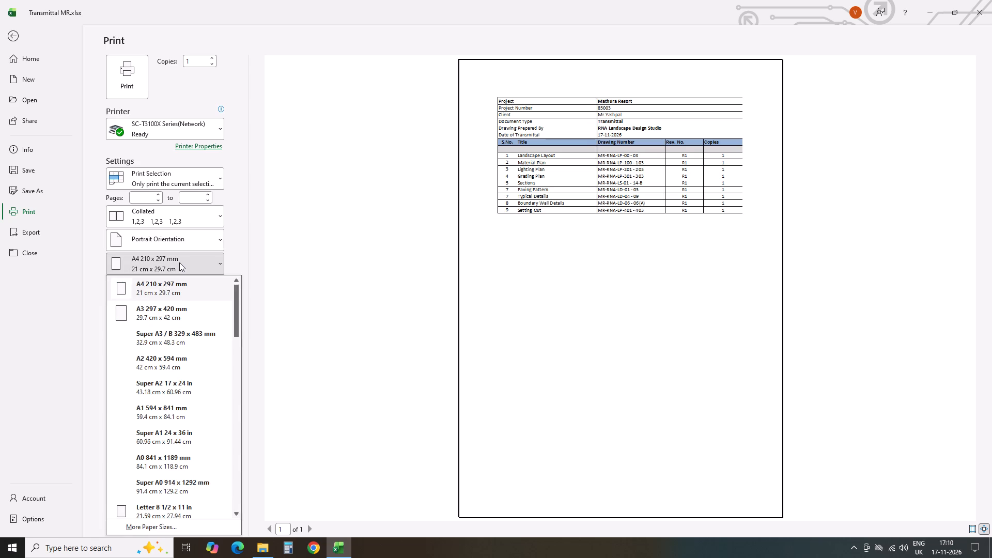
click(179, 262)
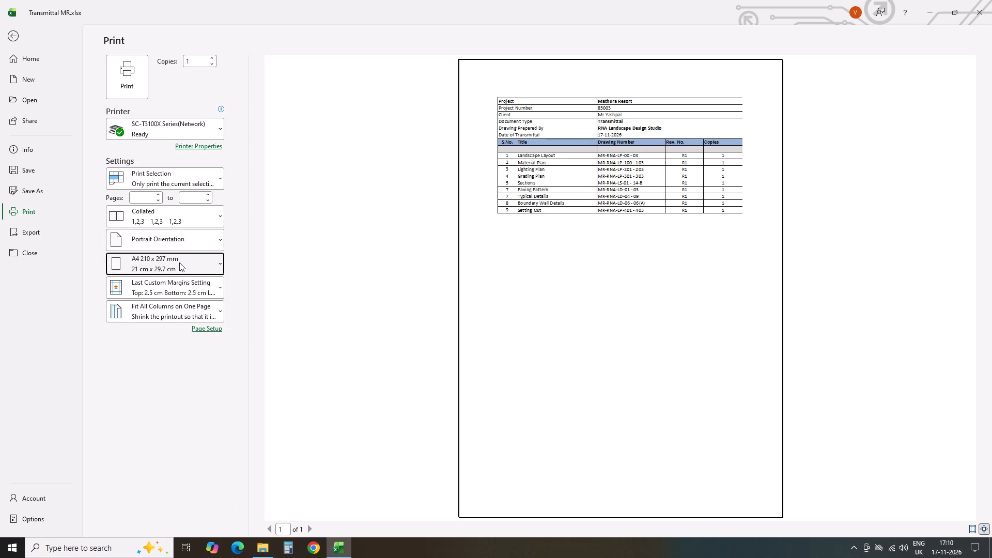
click(213, 183)
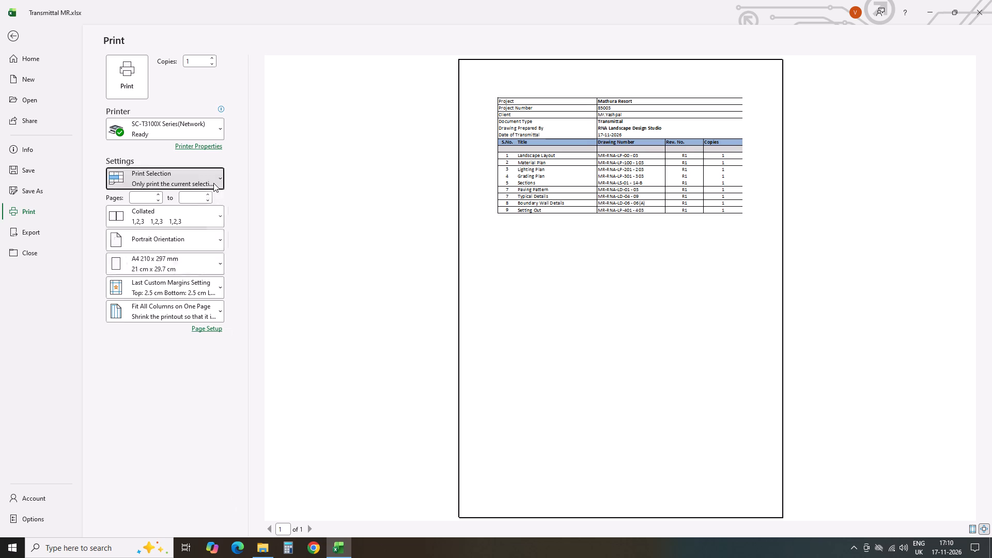
click(161, 255)
click(203, 181)
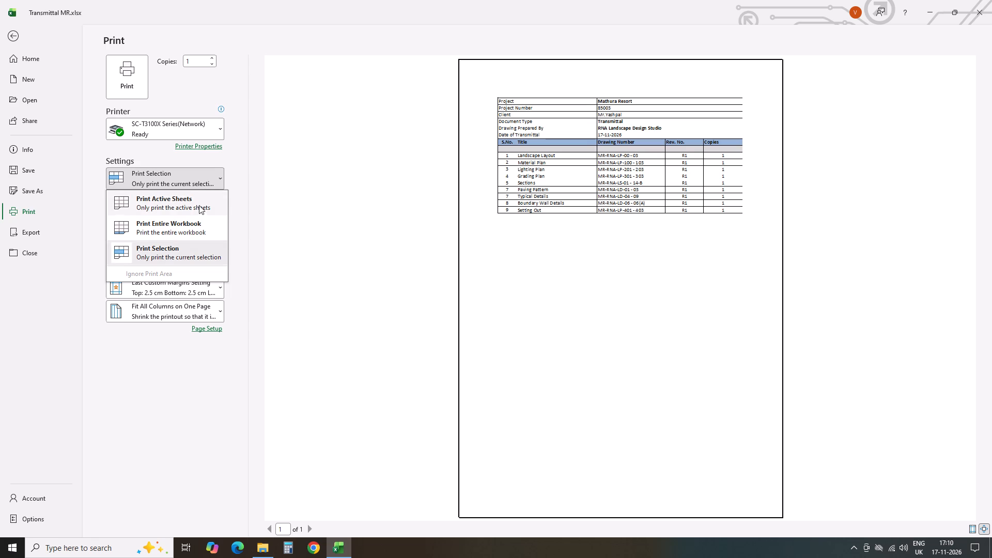
Compare the Normal and last custom margins on the previewed page, and set the page margins to Narrow.
click(179, 296)
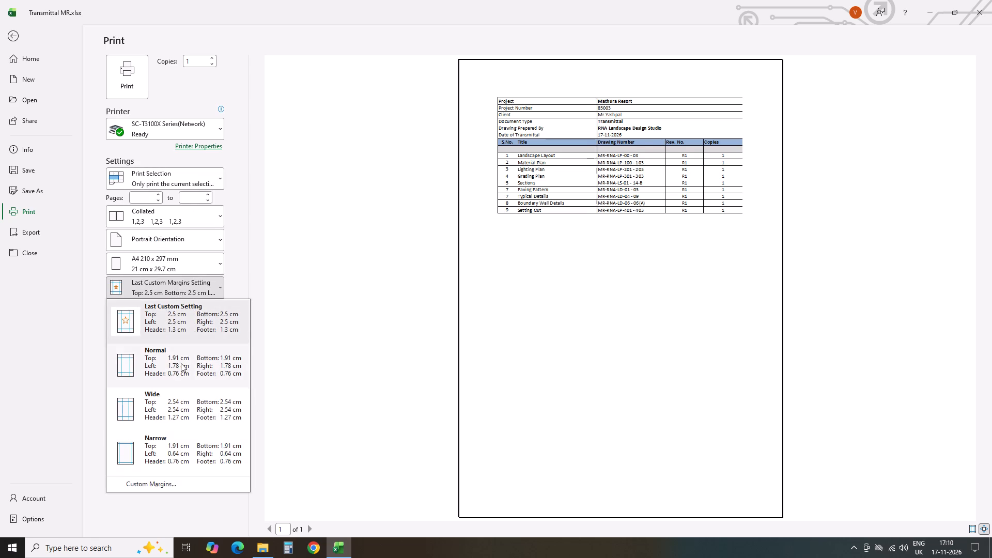
click(181, 363)
click(183, 285)
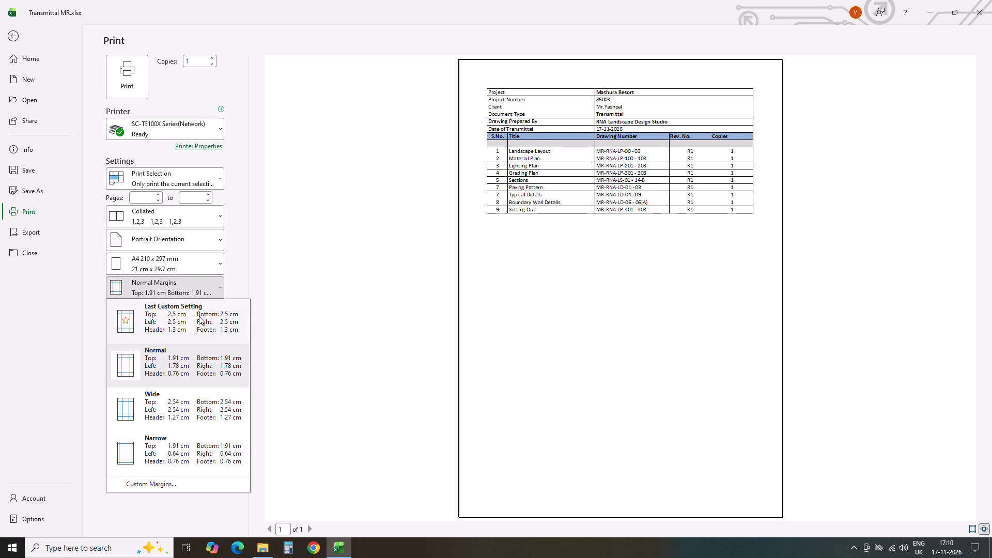
click(199, 315)
click(206, 268)
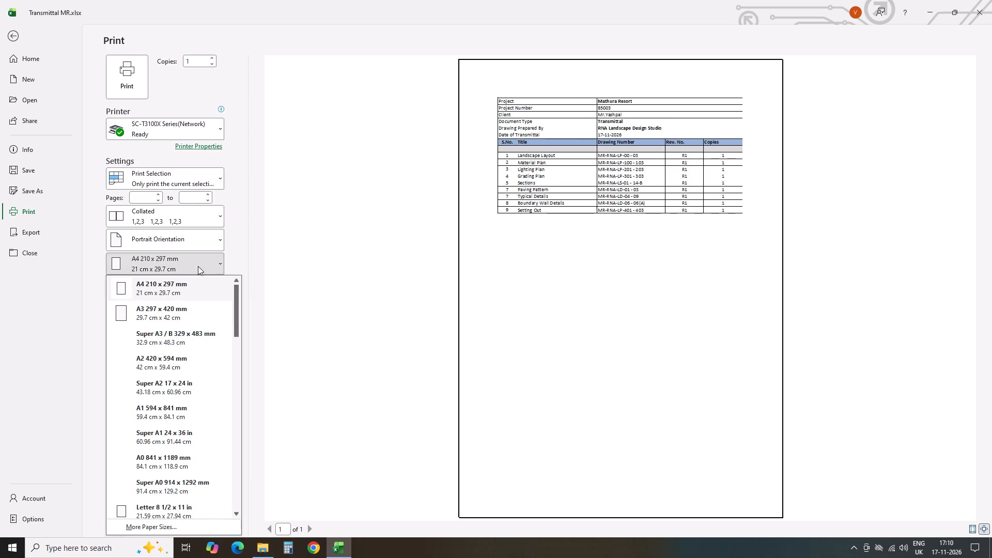
click(198, 266)
click(197, 282)
click(176, 449)
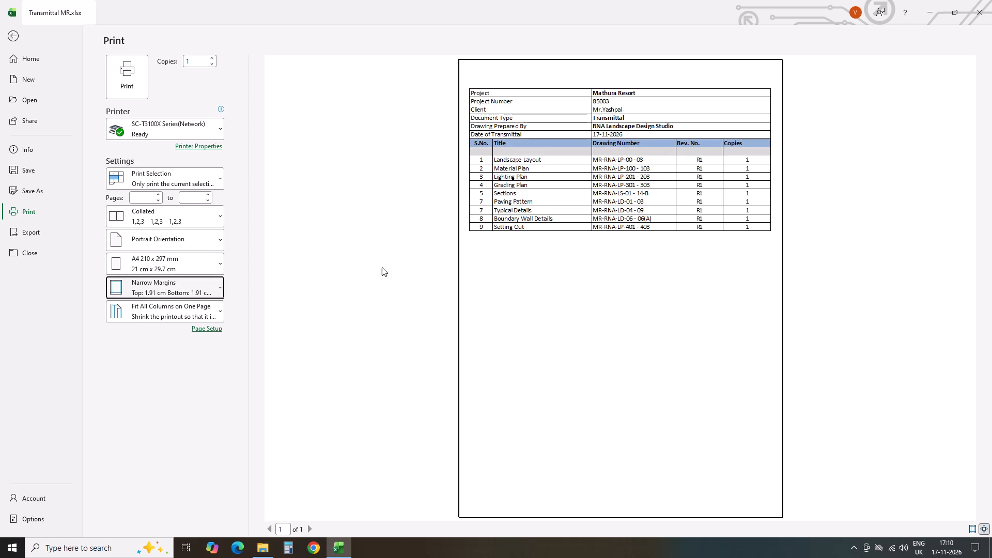
click(843, 295)
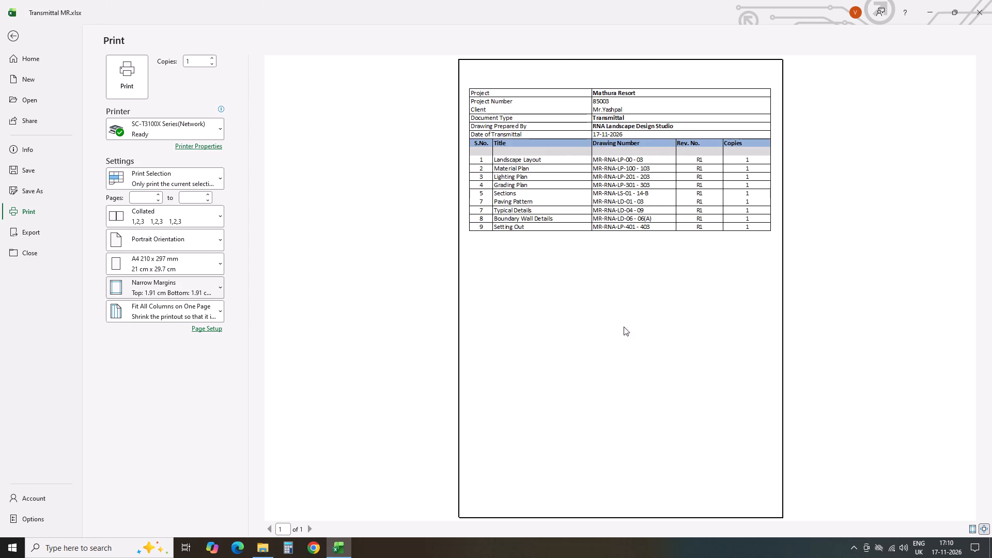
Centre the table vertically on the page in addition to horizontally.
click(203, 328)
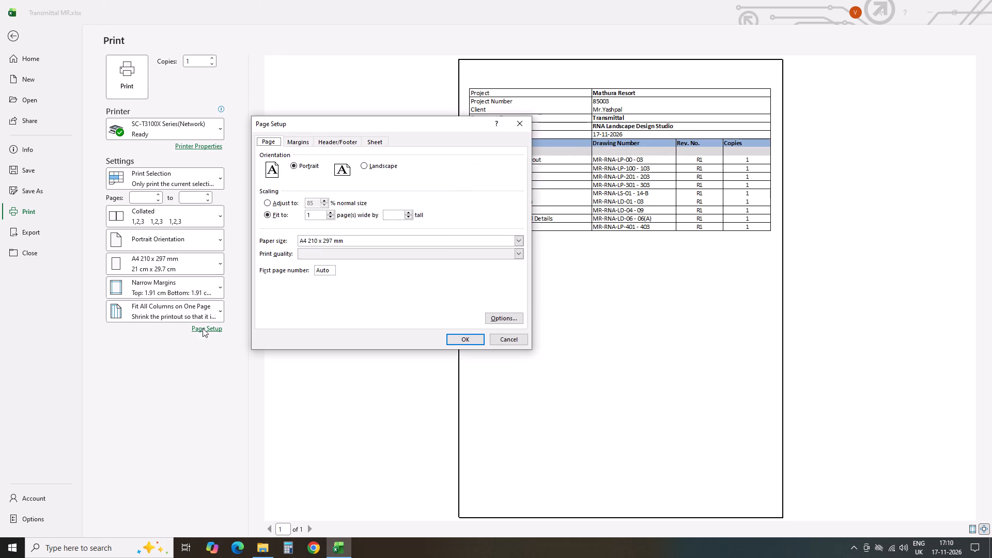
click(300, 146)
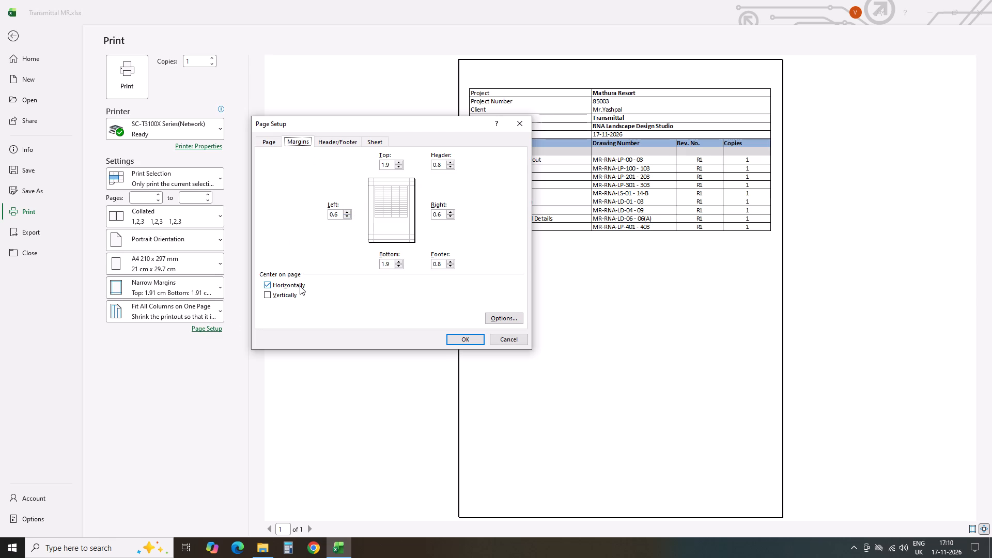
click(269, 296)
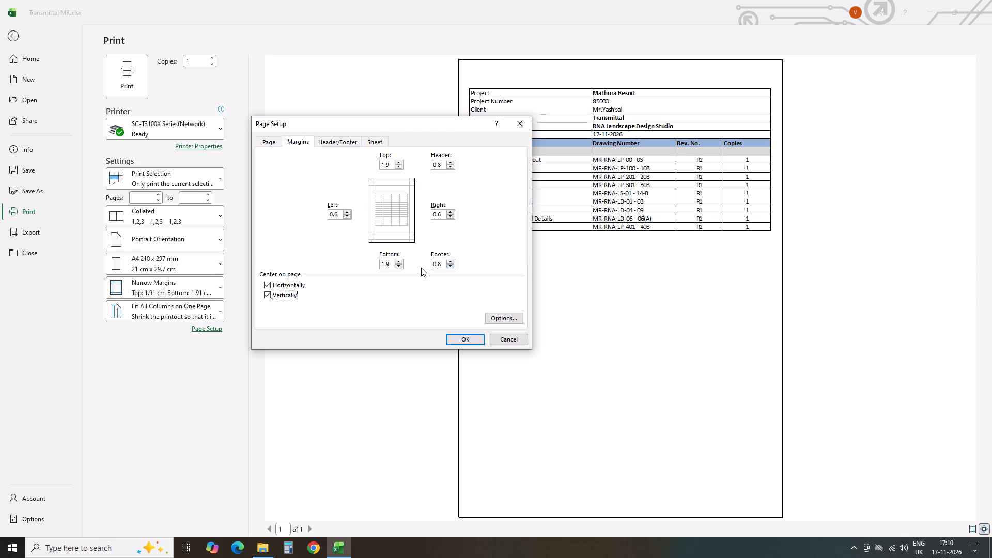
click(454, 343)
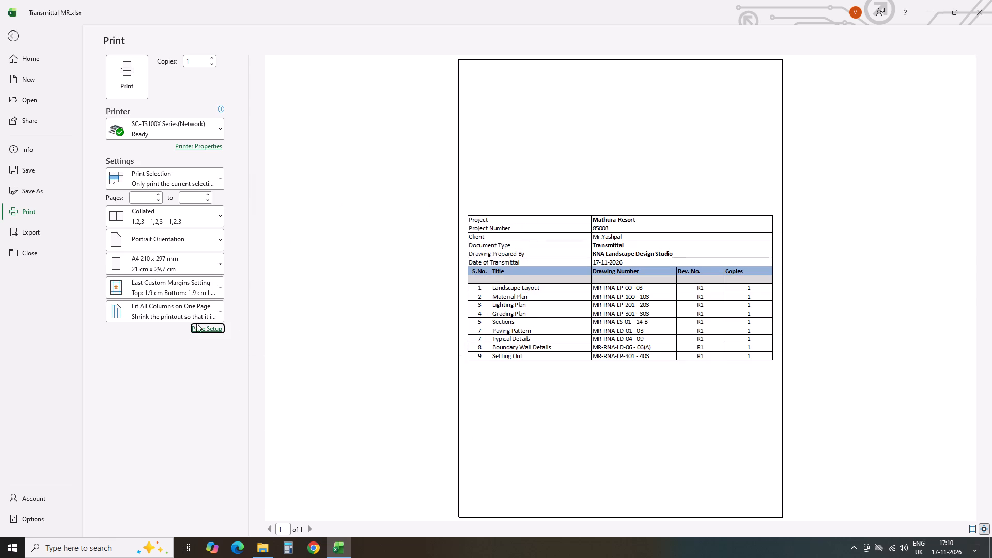
Turn off vertical centring on the page, keeping horizontal centring, and set the top margin to 2.9 cm.
click(198, 326)
click(307, 142)
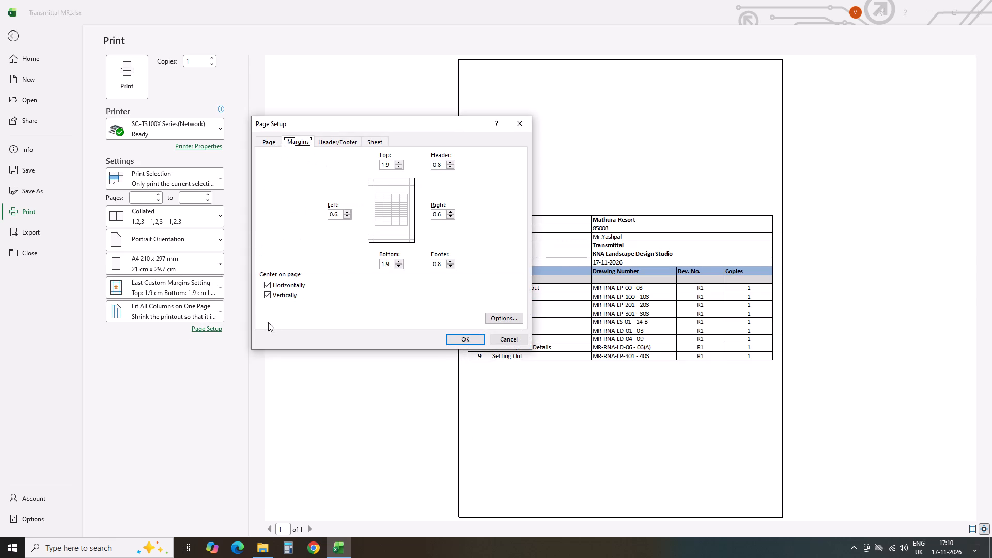
click(265, 294)
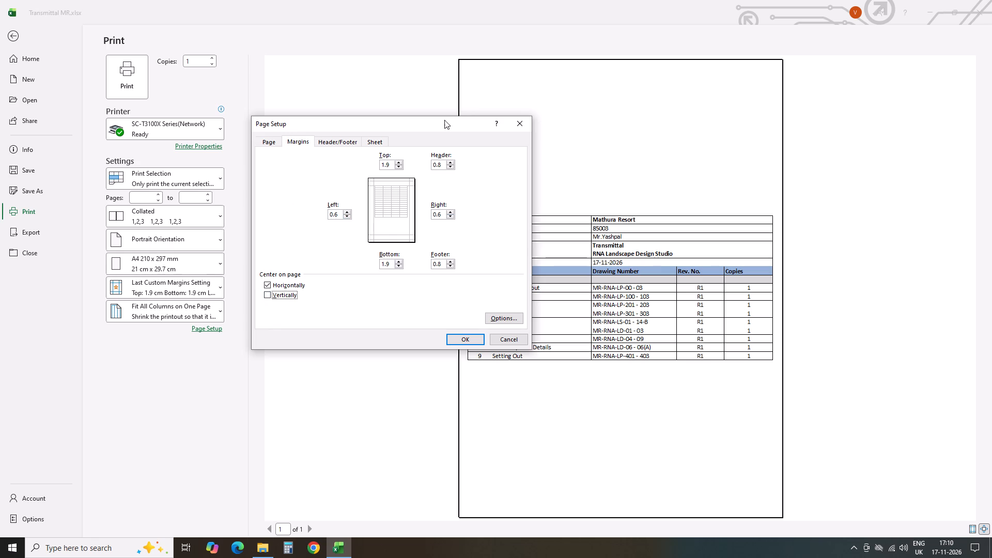
click(400, 163)
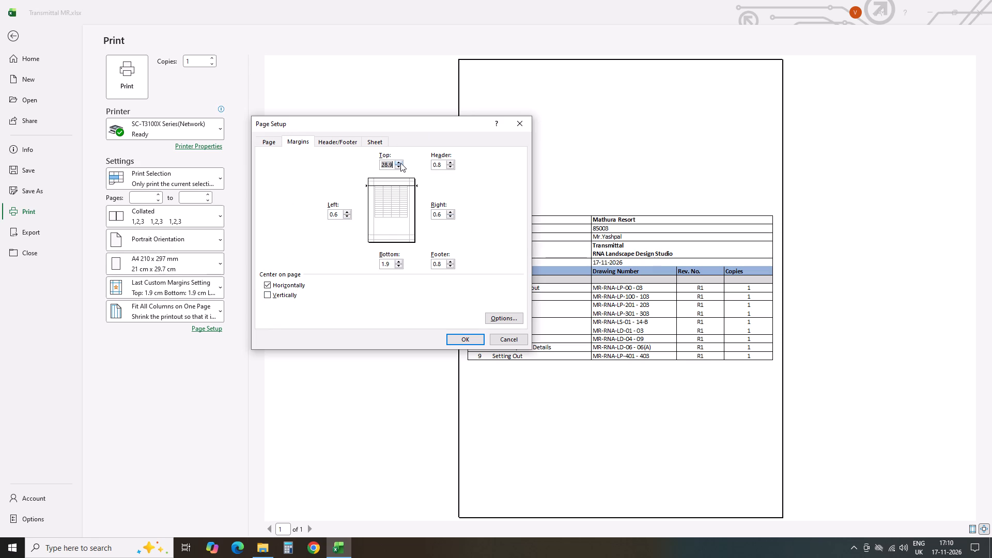
click(400, 163)
click(459, 334)
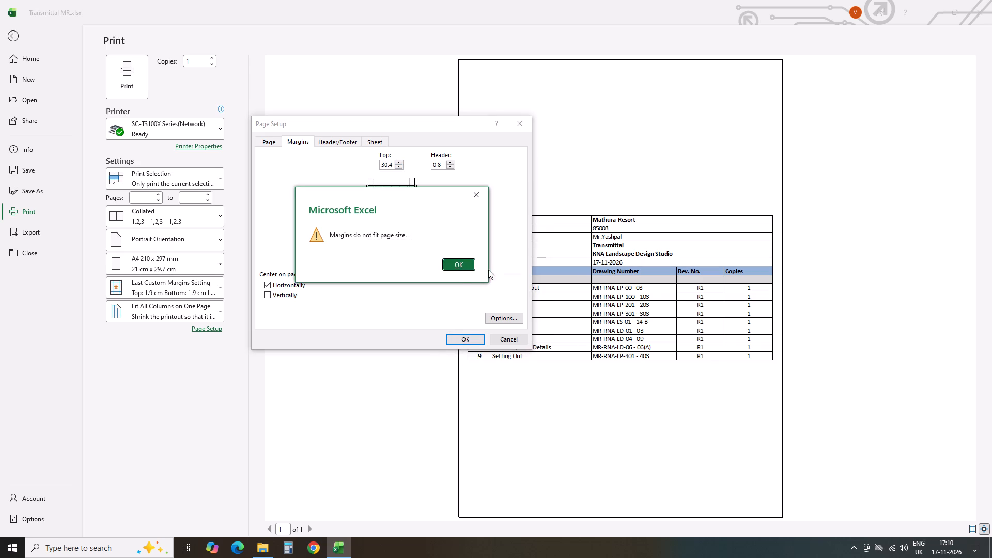
click(468, 263)
click(399, 167)
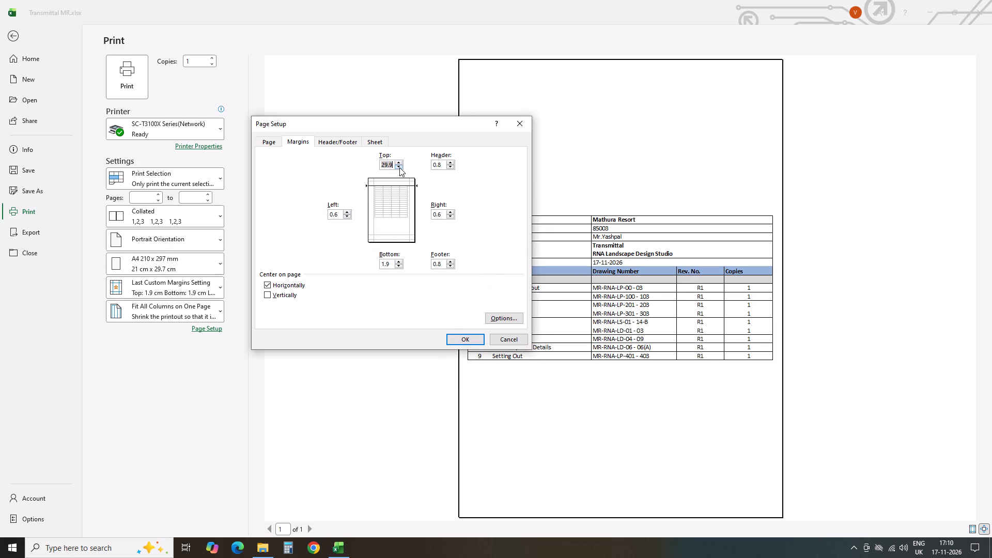
triple_click(399, 167)
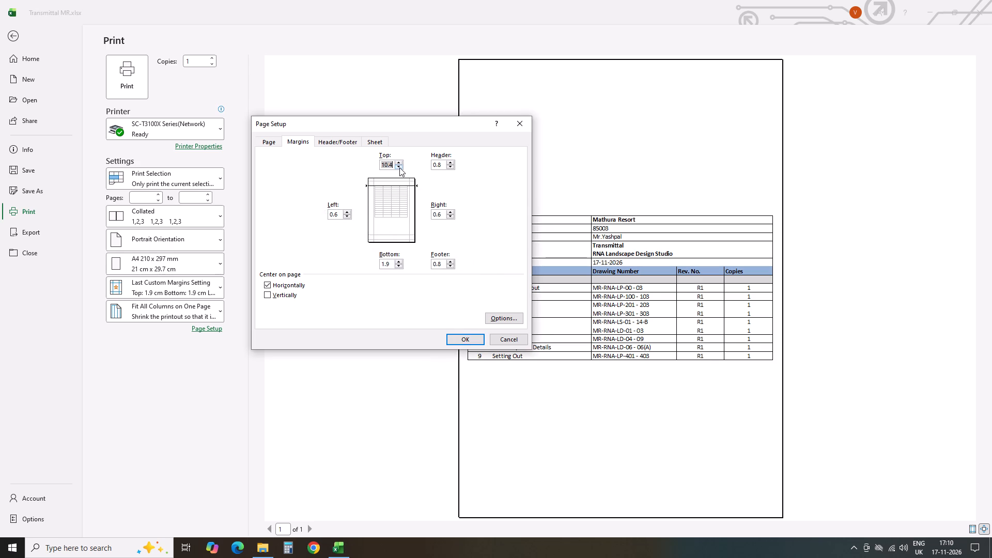
triple_click(399, 167)
triple_click(399, 167)
triple_click(399, 167)
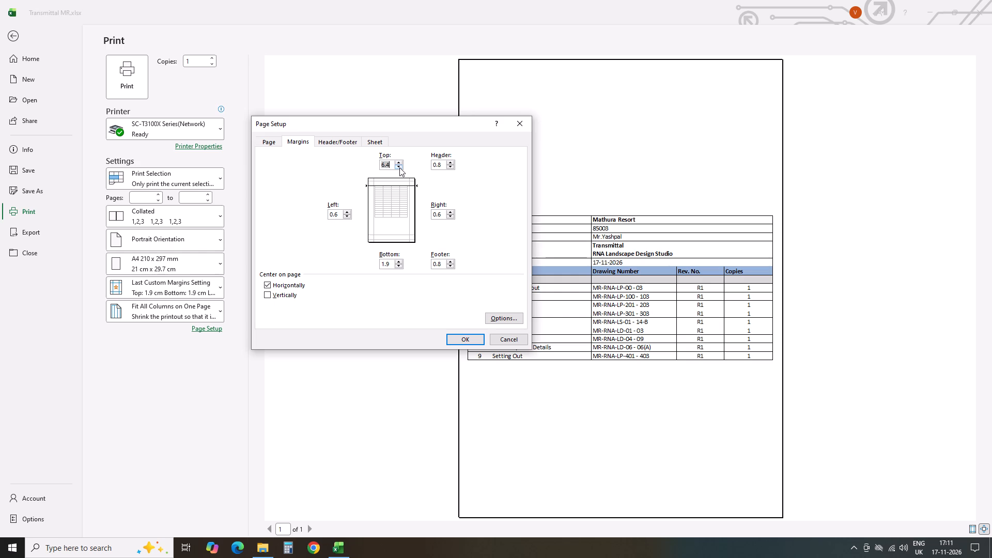
triple_click(399, 167)
double_click(399, 167)
click(473, 330)
click(471, 335)
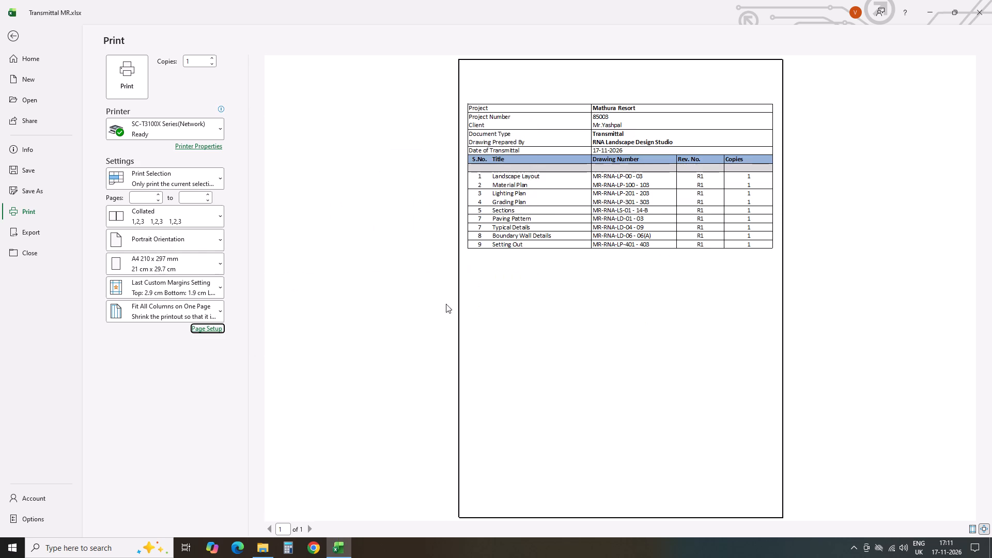
Set the page's top margin to 5.4 cm.
click(204, 327)
click(307, 142)
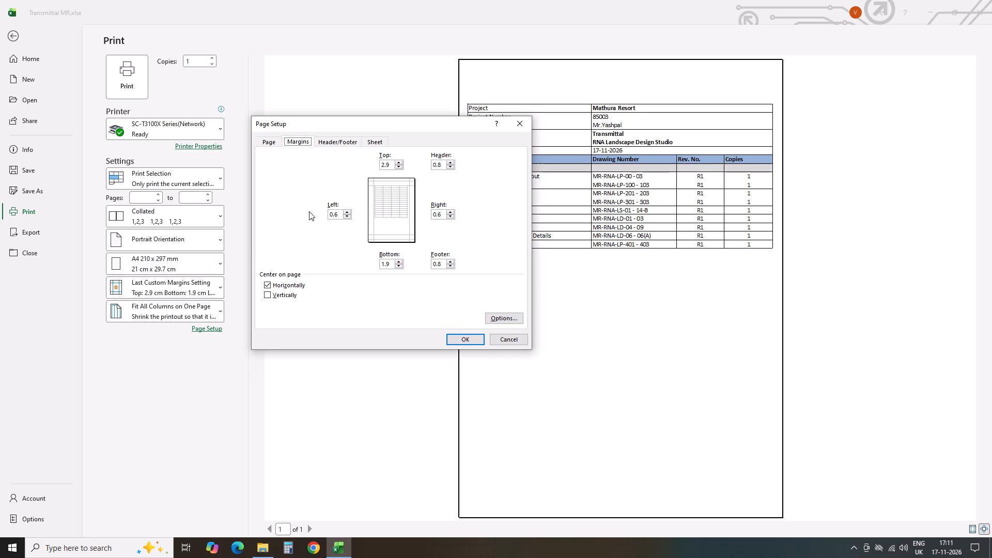
triple_click(399, 161)
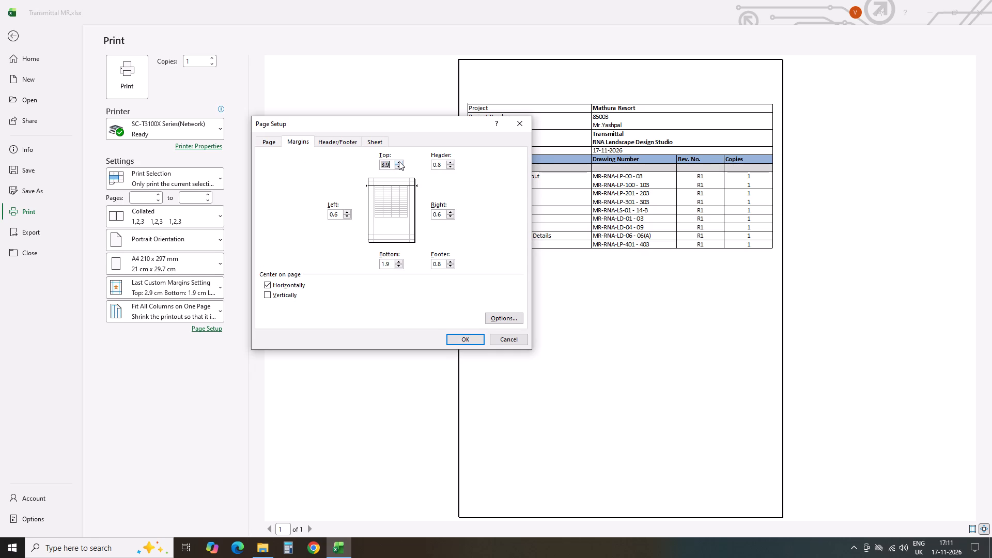
click(399, 161)
click(399, 161)
click(467, 342)
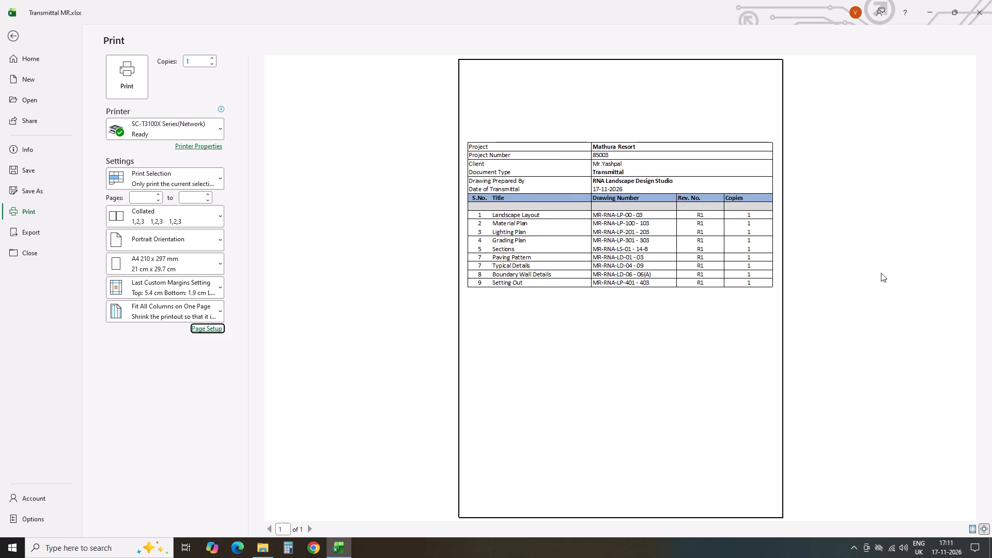
click(878, 292)
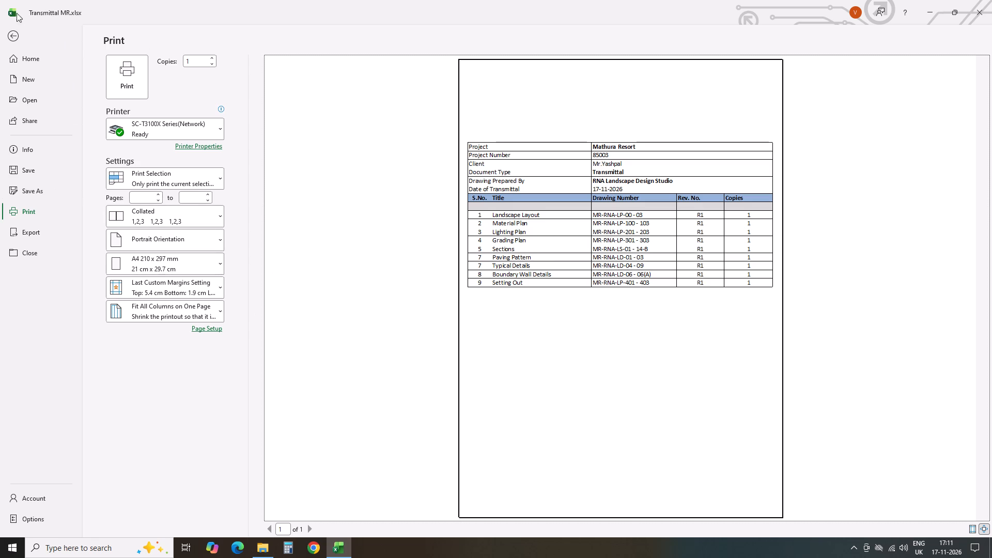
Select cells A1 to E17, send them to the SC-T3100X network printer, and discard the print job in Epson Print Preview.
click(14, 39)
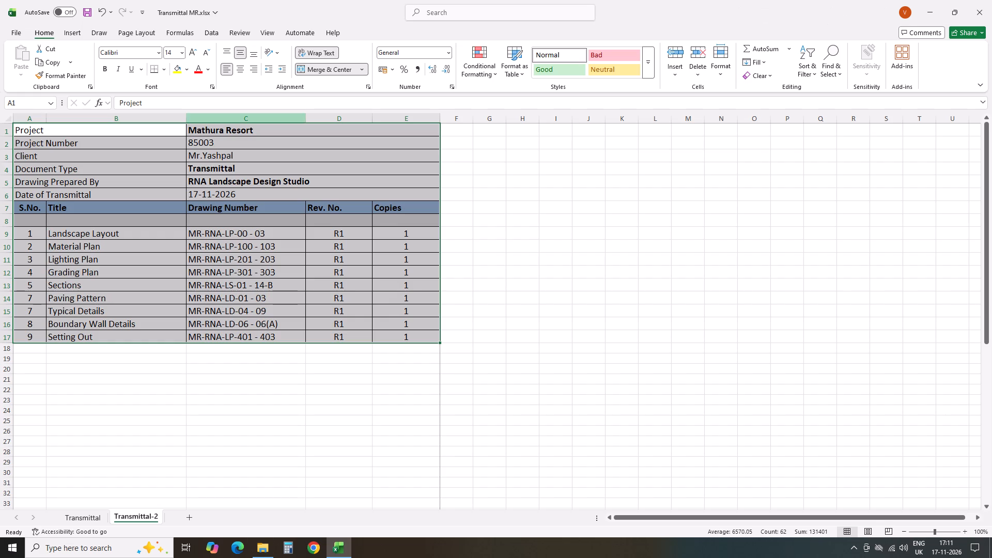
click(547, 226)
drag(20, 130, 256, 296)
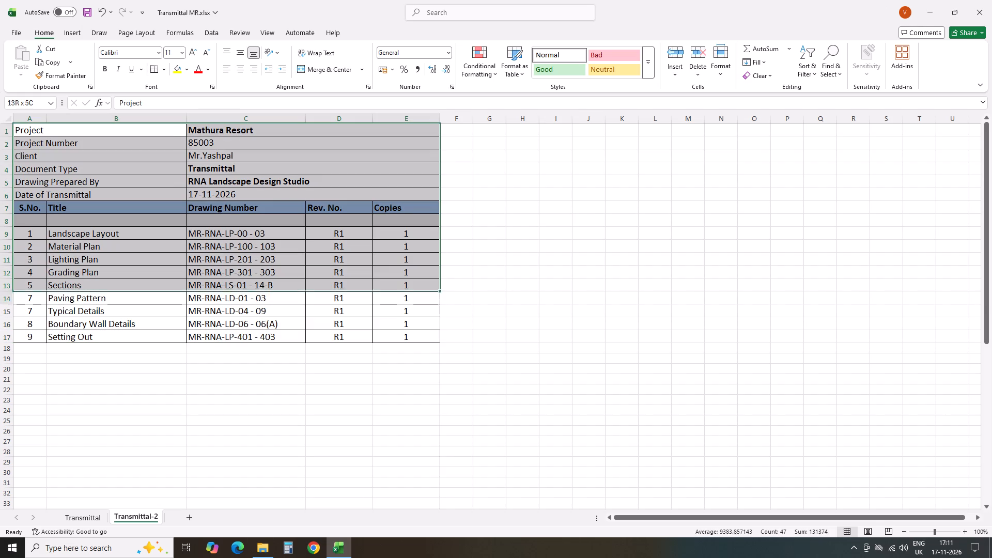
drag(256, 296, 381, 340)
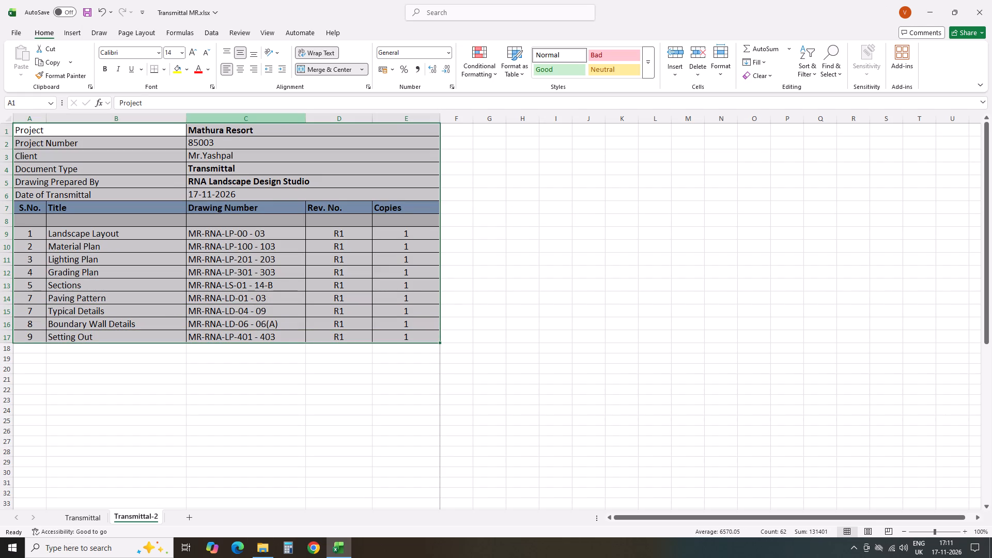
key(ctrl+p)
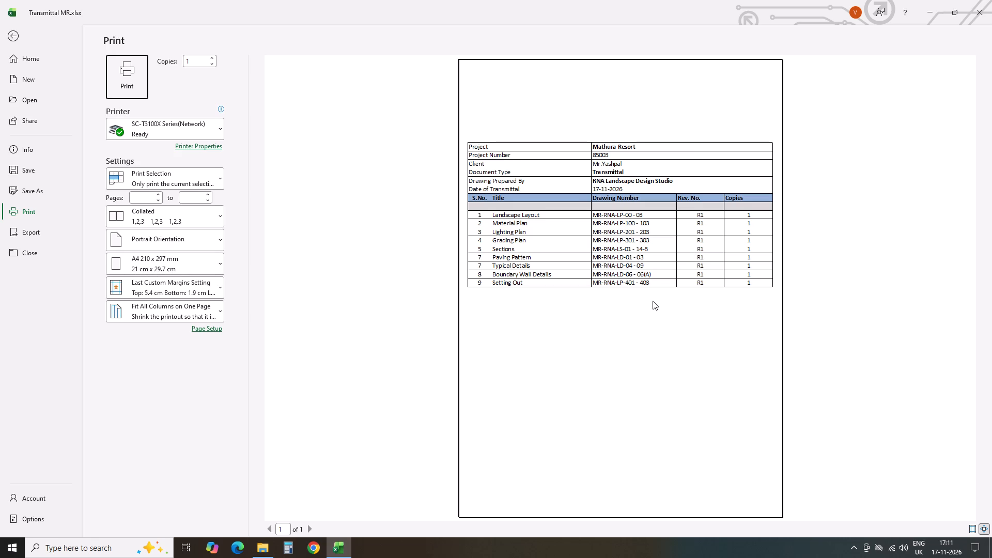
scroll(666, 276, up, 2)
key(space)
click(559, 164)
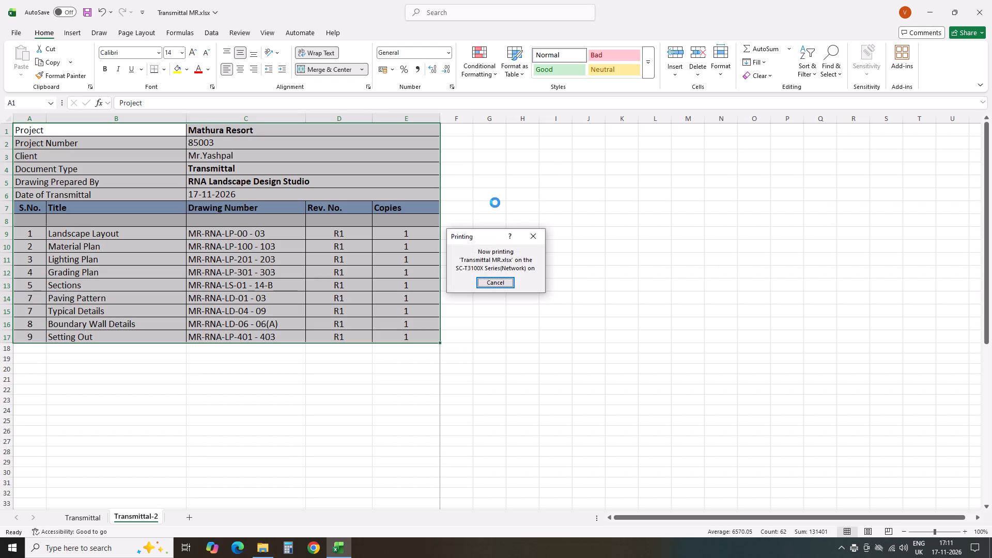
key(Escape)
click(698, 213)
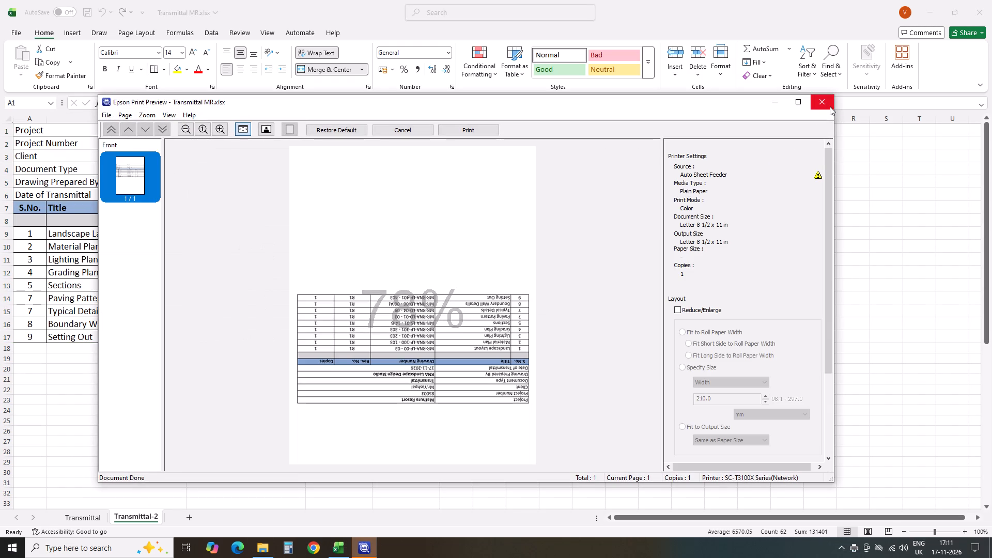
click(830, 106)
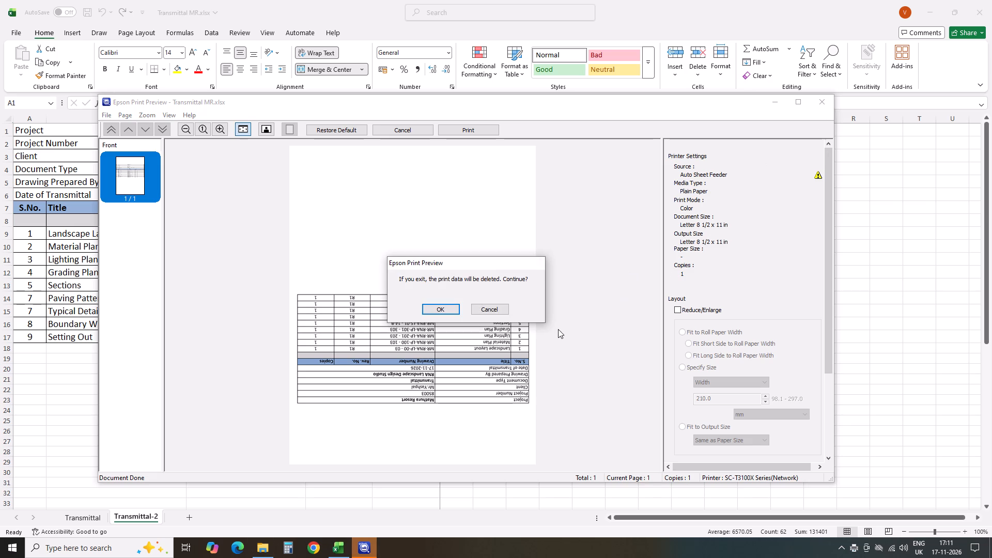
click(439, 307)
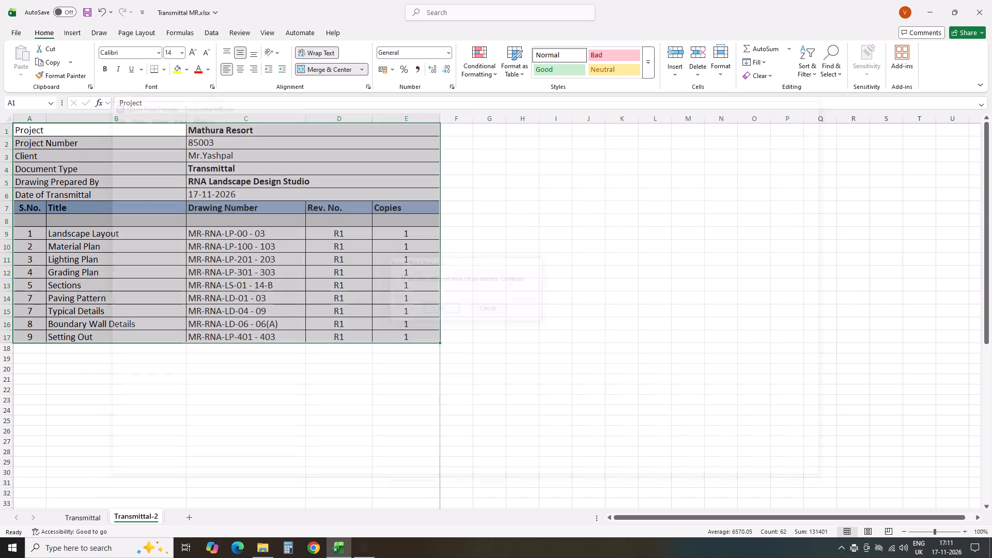
Reselect cells A1 to E17 and check how the selection looks in the print preview.
click(641, 260)
drag(428, 338, 160, 201)
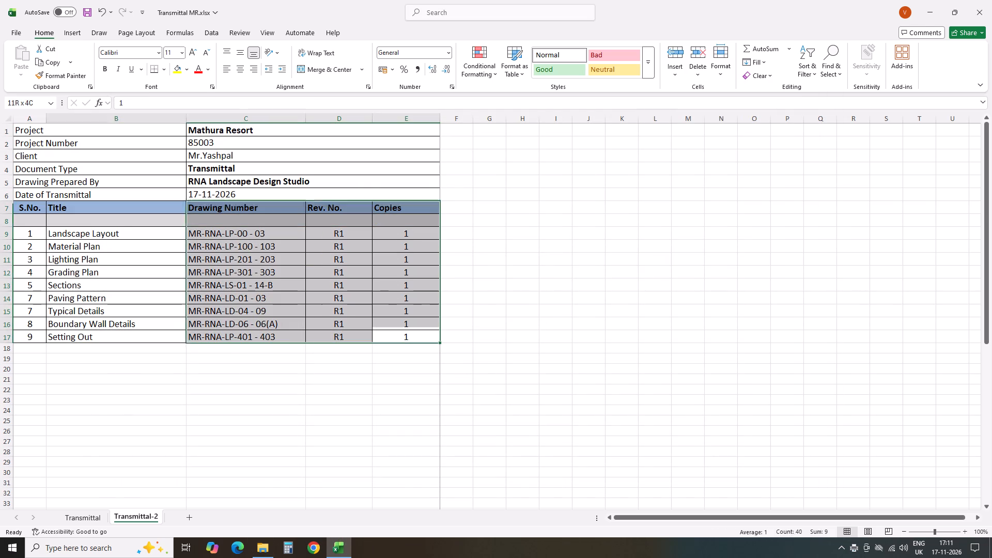
drag(160, 201, 40, 131)
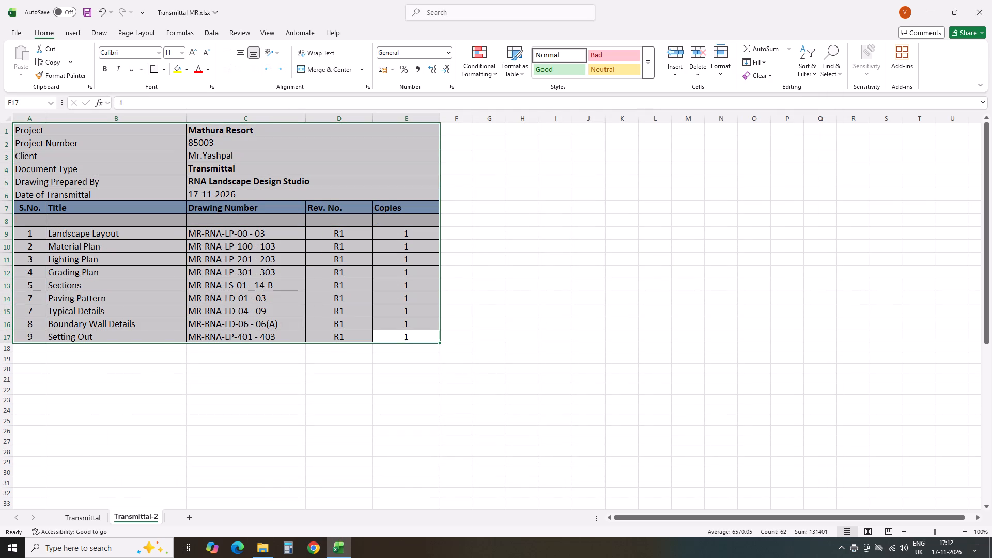
key(ctrl+p)
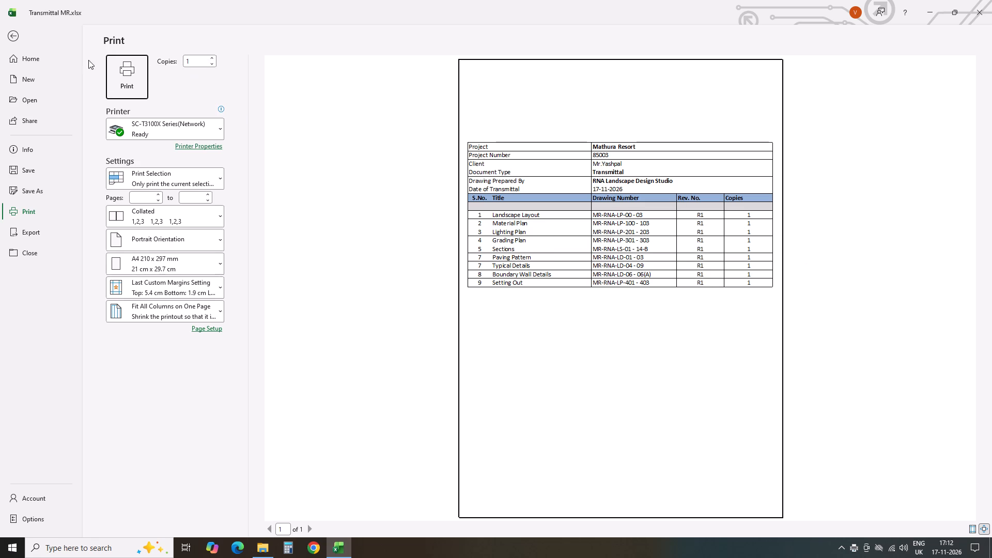
key(Escape)
click(528, 220)
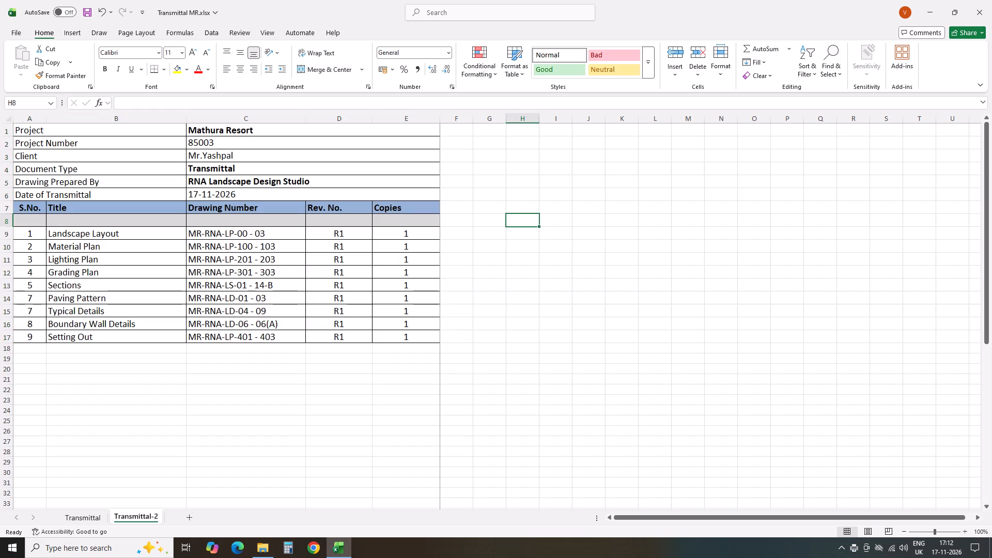
Apply All Borders to the drawing list rows, cells A9 to E17.
click(87, 286)
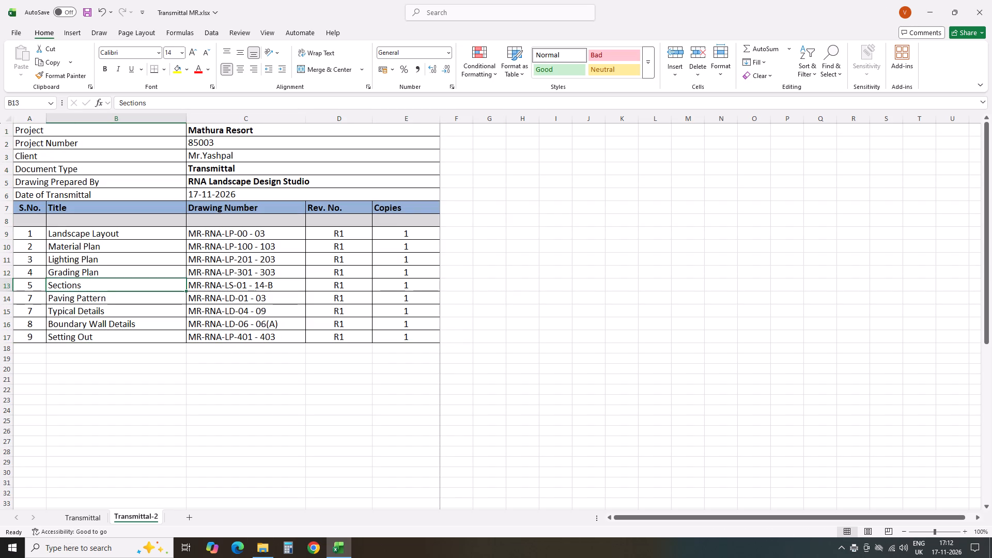
drag(407, 336, 36, 231)
click(163, 70)
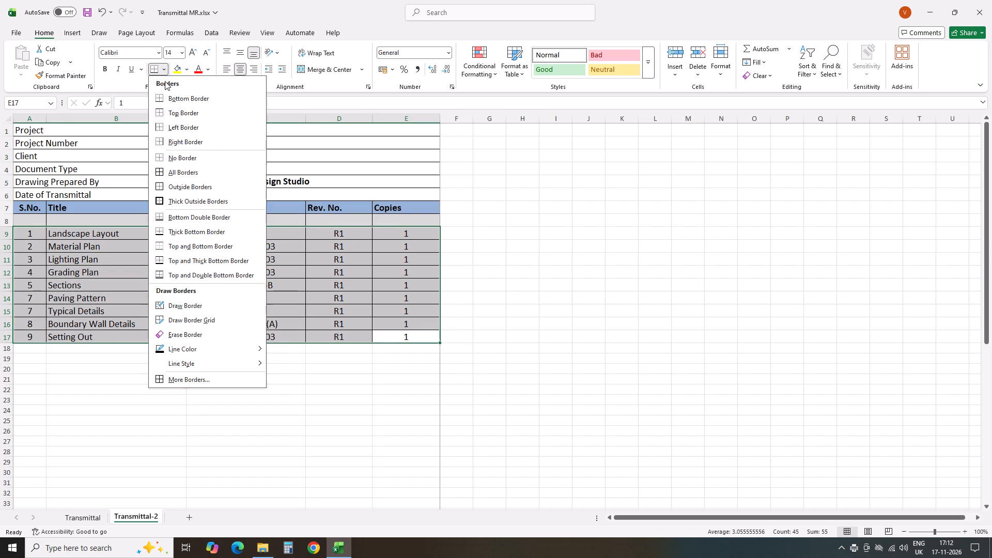
click(187, 168)
click(553, 241)
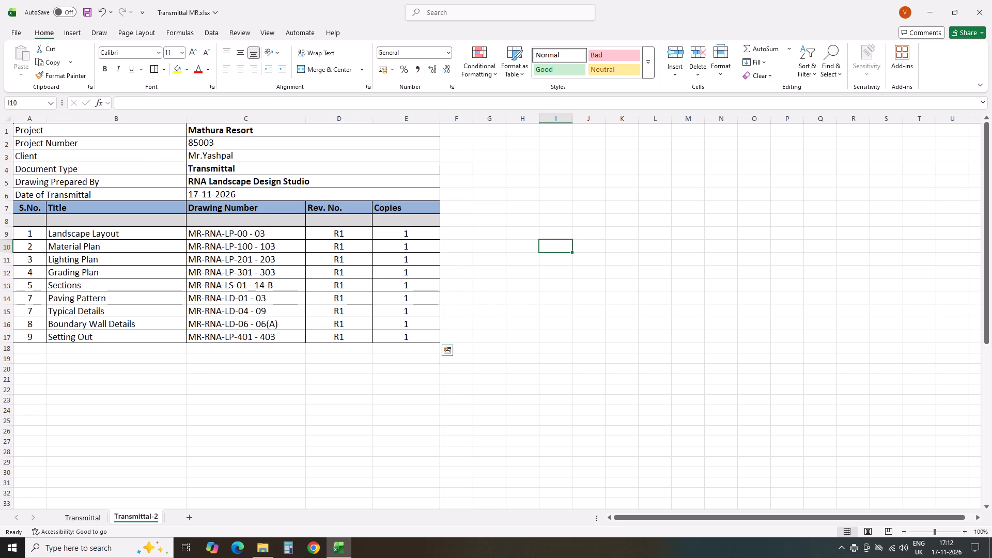
Select cells A1 to E17, open their print preview and choose Microsoft Print to PDF as the printer.
drag(431, 338, 31, 127)
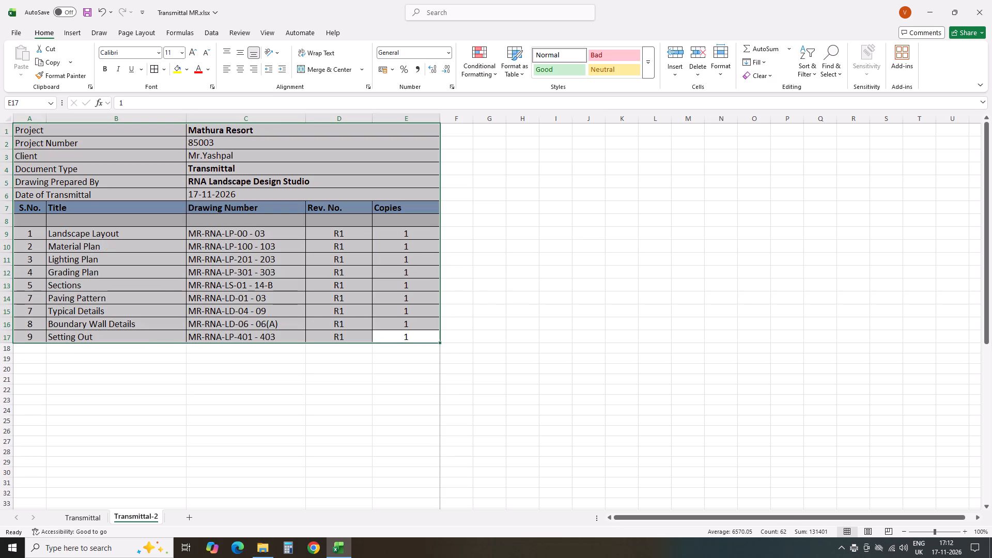
key(ctrl+p)
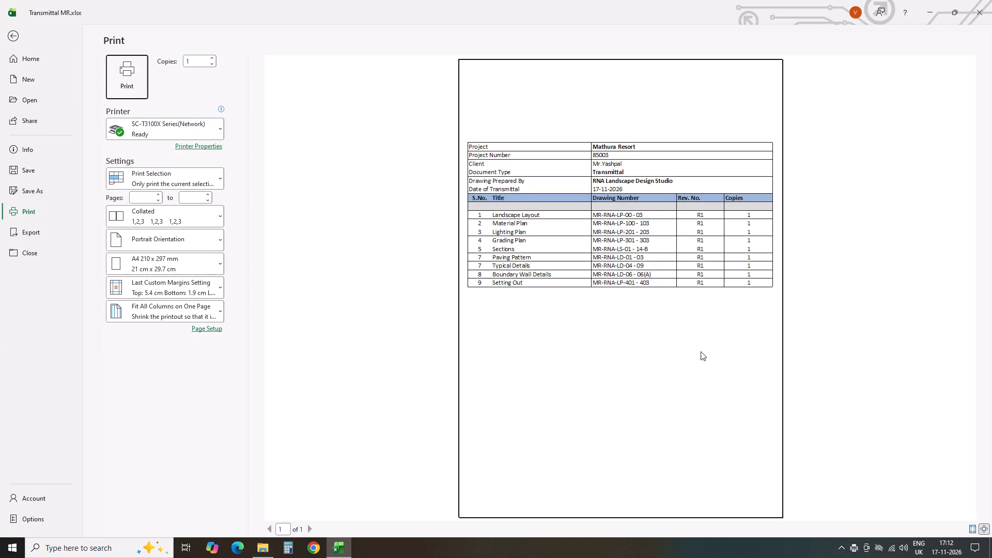
scroll(740, 329, up, 2)
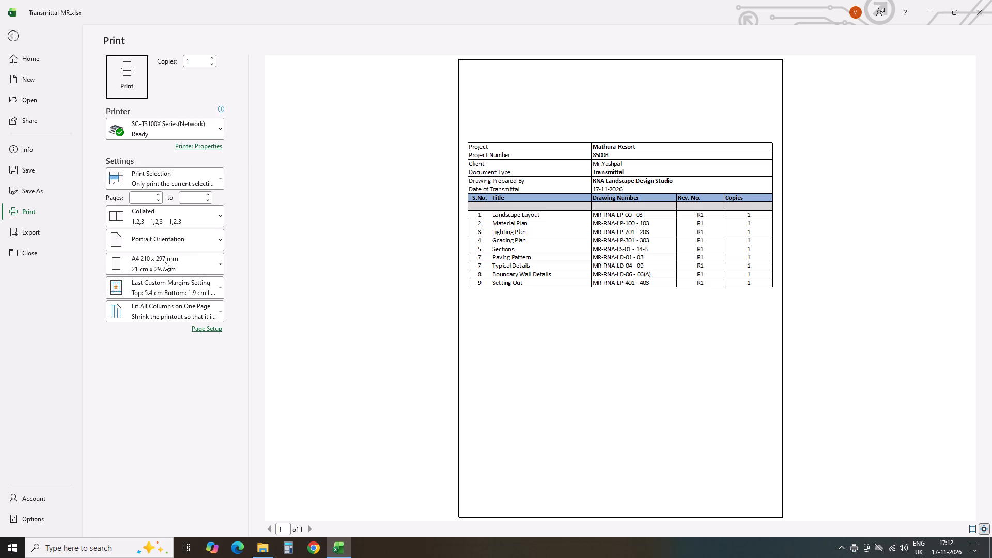
click(189, 268)
click(189, 268)
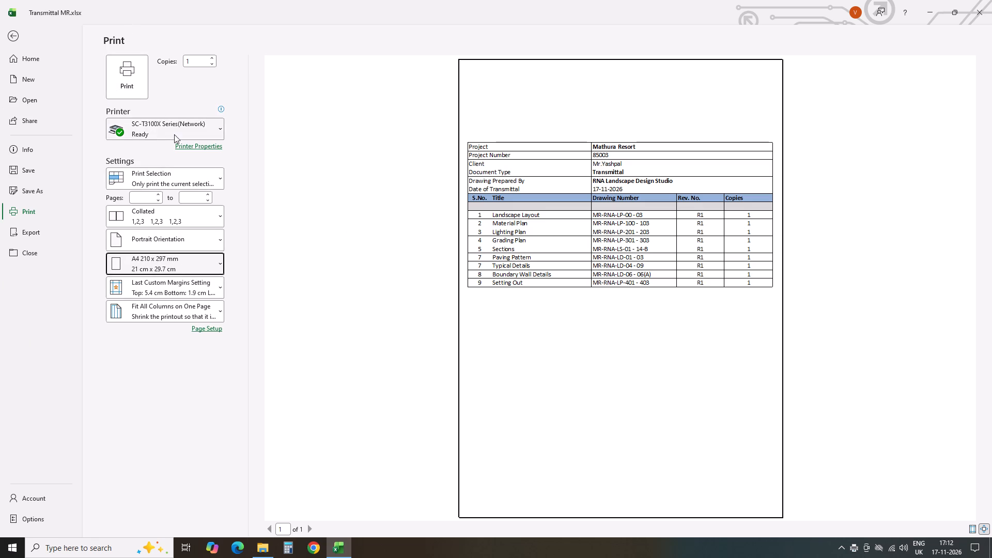
click(210, 129)
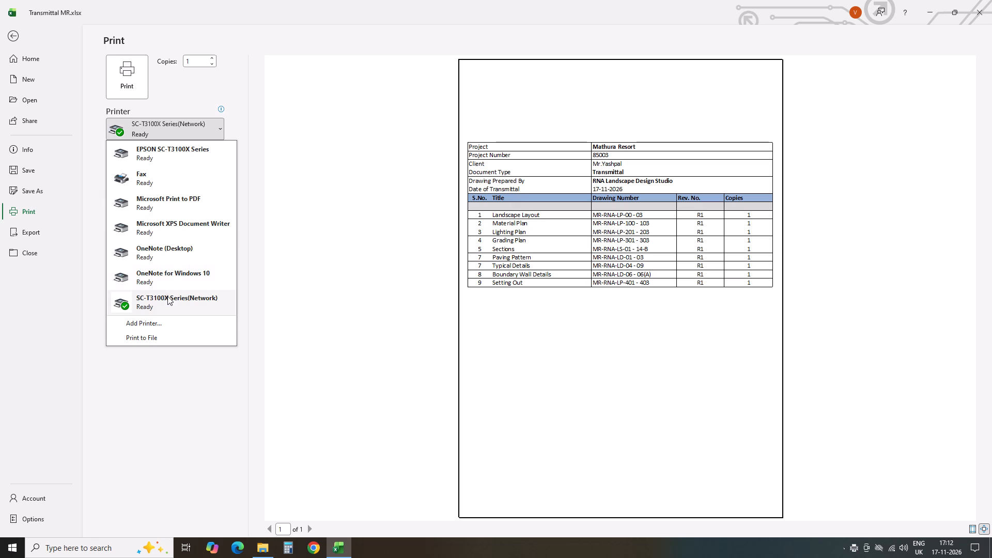
click(158, 193)
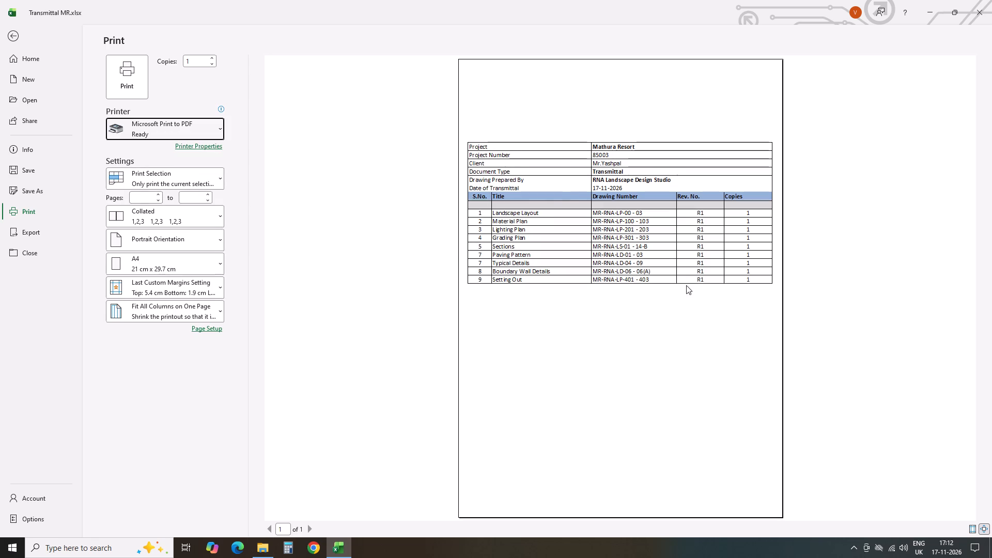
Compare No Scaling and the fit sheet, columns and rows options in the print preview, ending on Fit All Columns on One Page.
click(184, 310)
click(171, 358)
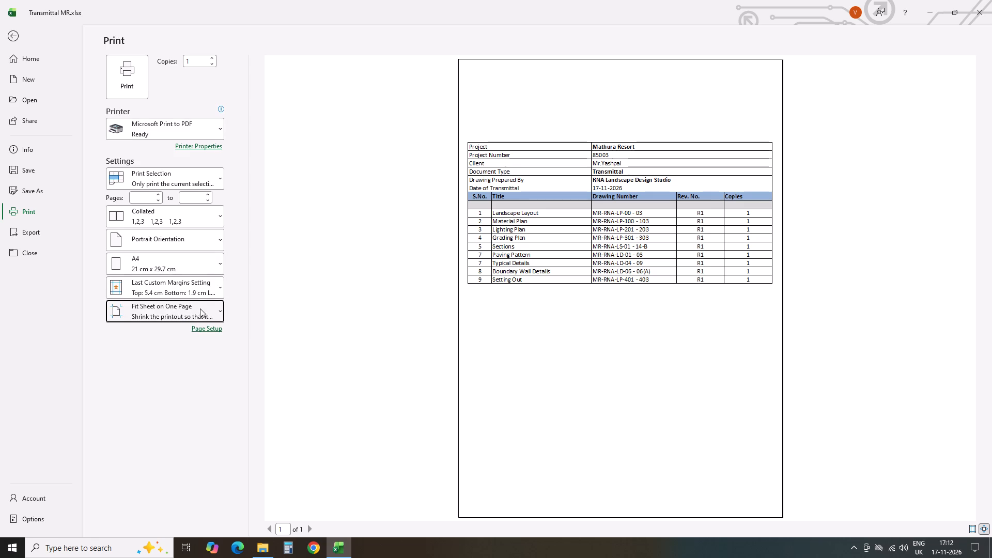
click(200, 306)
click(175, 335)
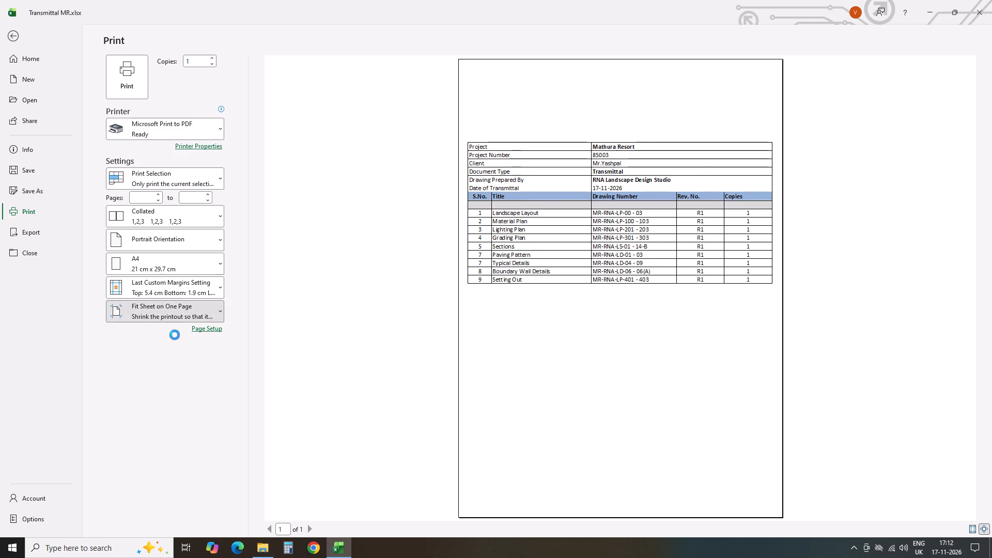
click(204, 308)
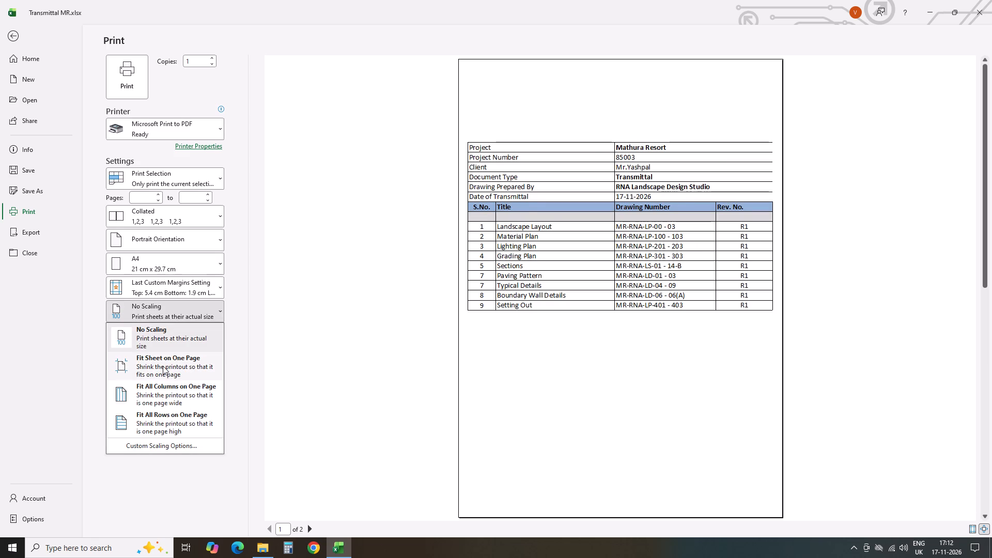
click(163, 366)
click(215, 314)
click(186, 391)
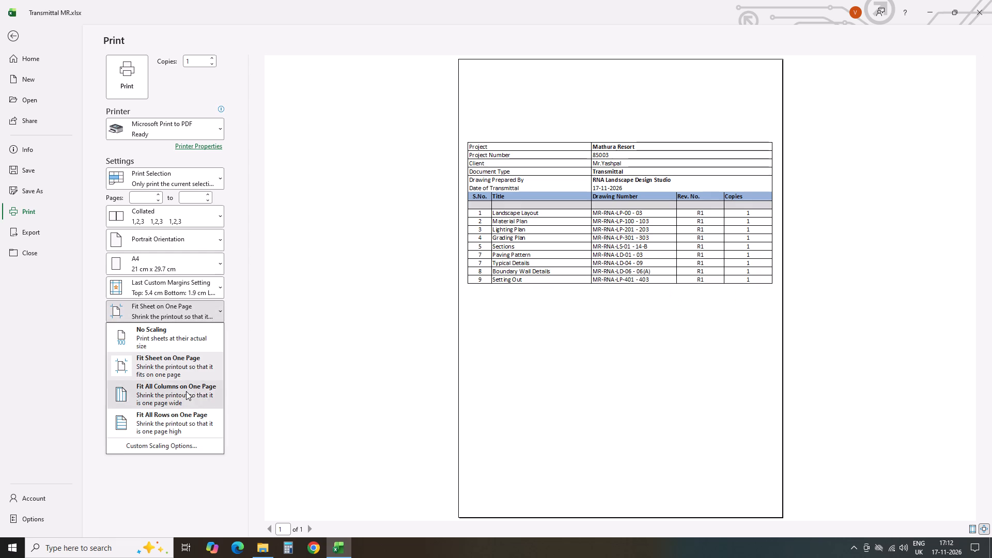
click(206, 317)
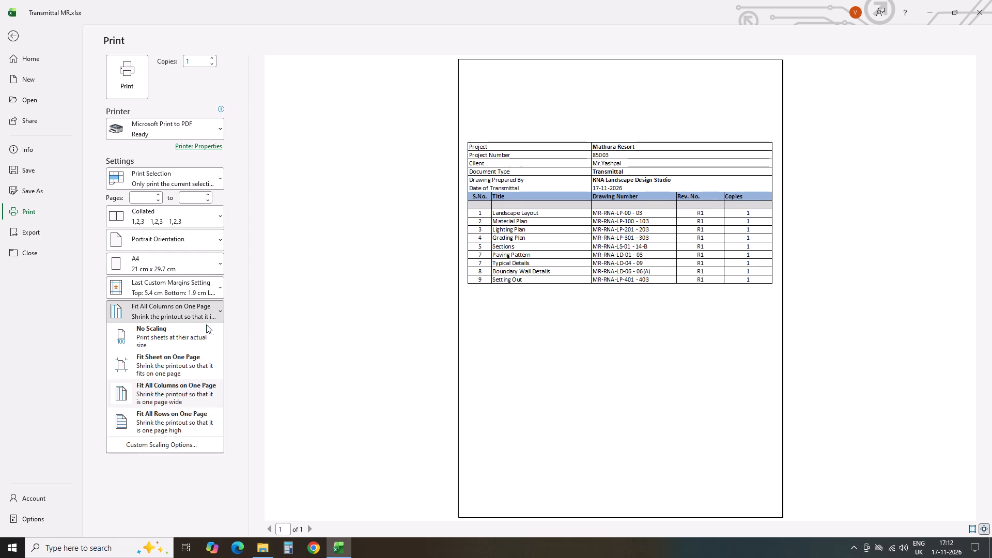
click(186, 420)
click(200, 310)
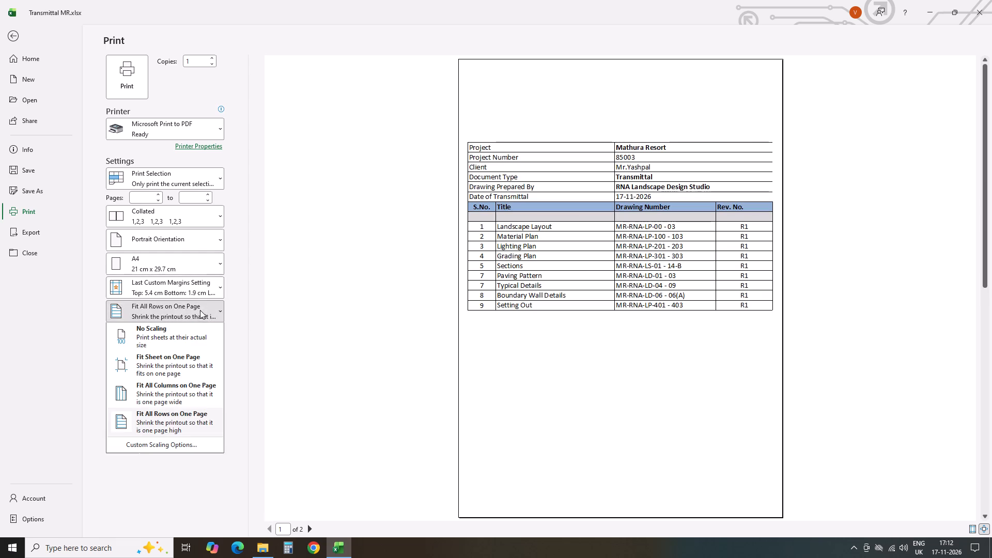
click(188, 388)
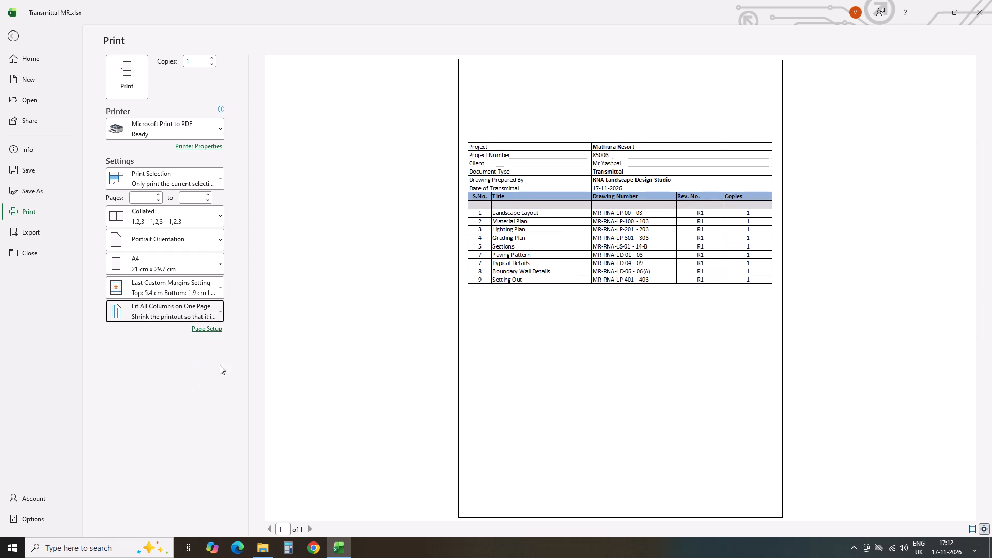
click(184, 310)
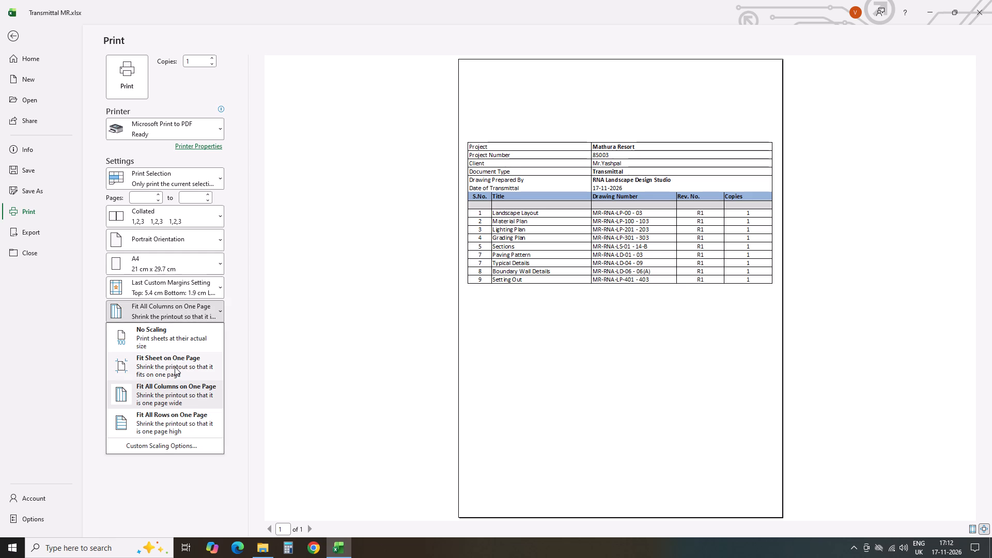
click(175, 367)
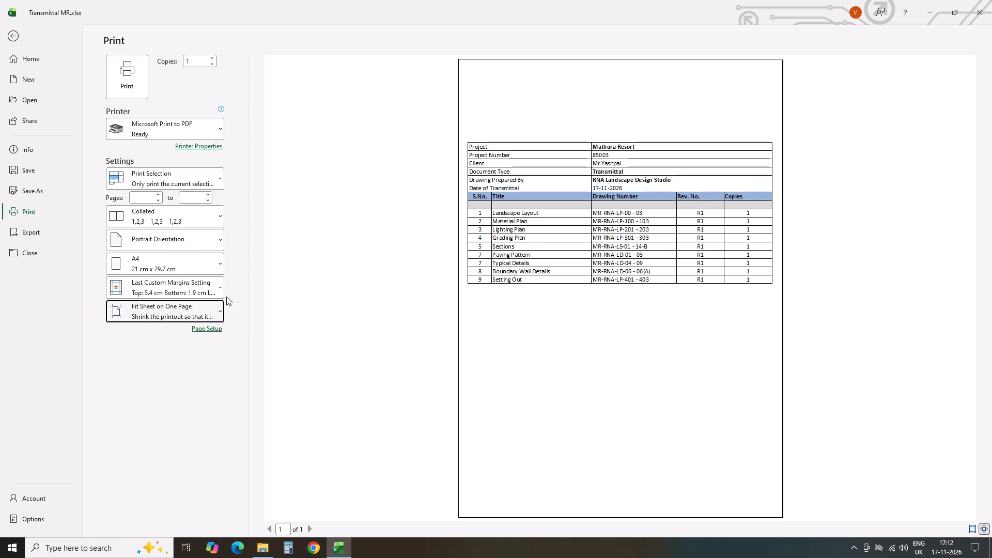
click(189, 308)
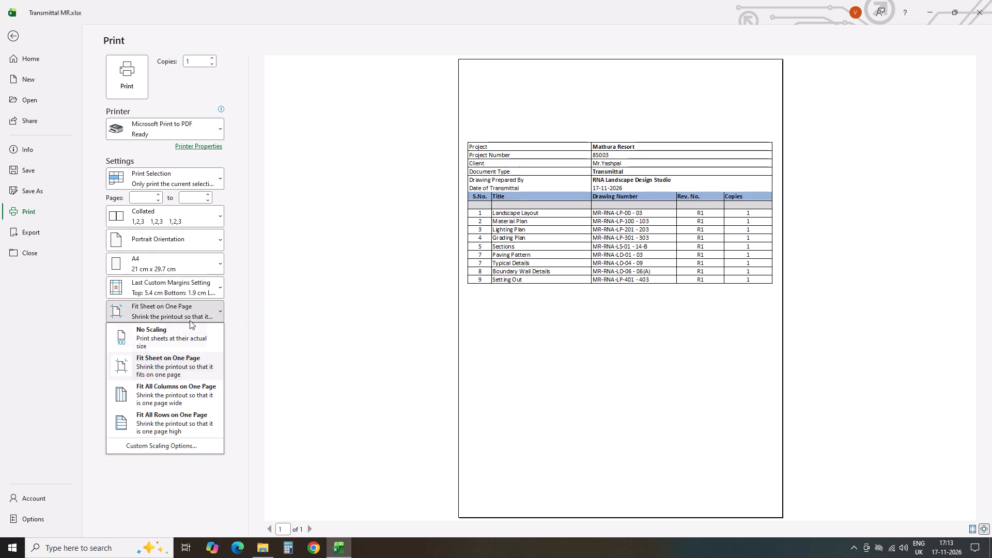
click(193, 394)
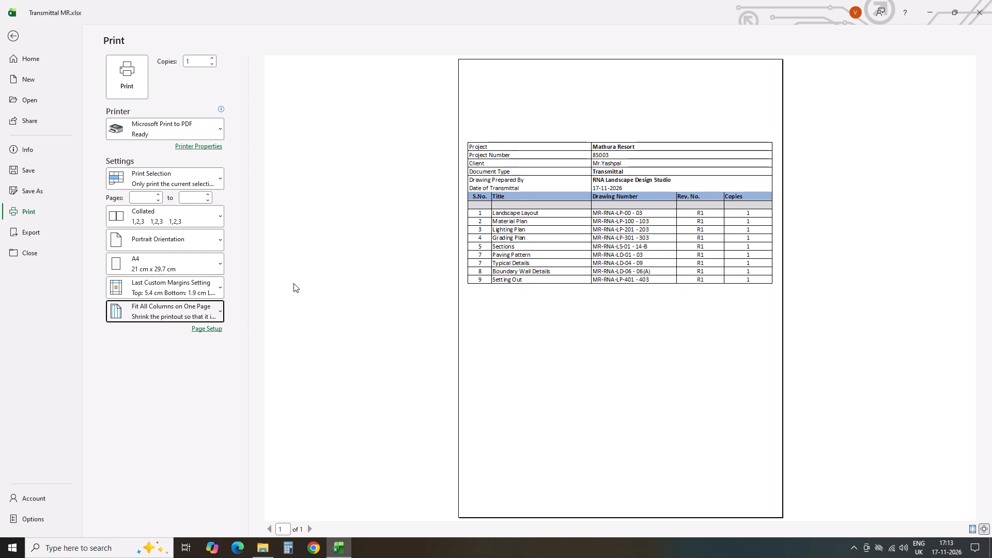
Print the selection to a PDF named Transmittal MR, saved on the Desktop, and clear the cell selection.
click(133, 71)
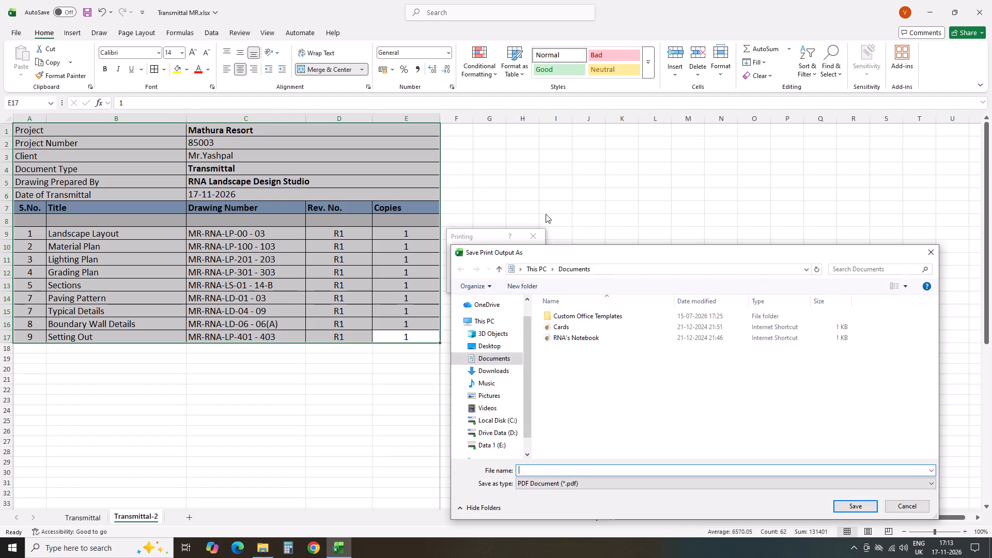
click(489, 344)
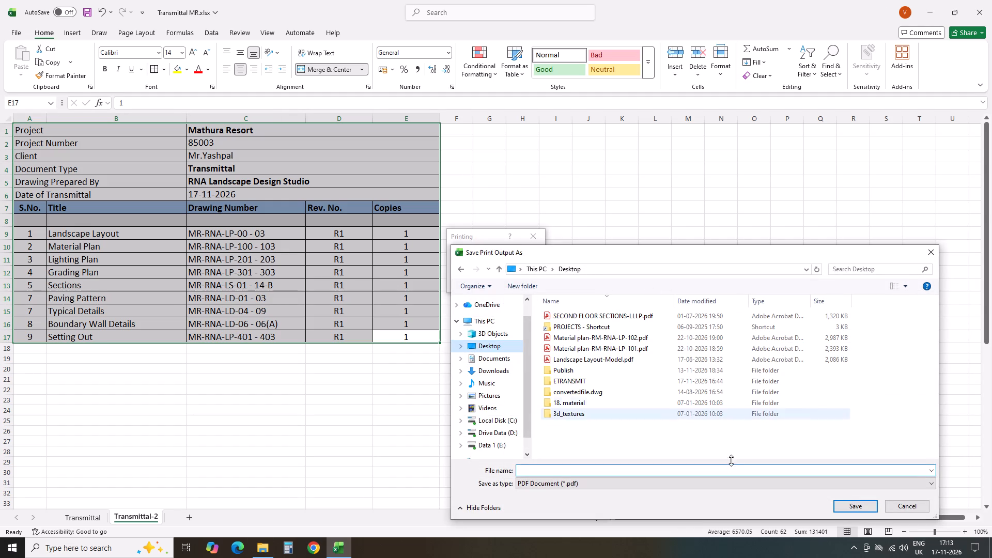
click(629, 469)
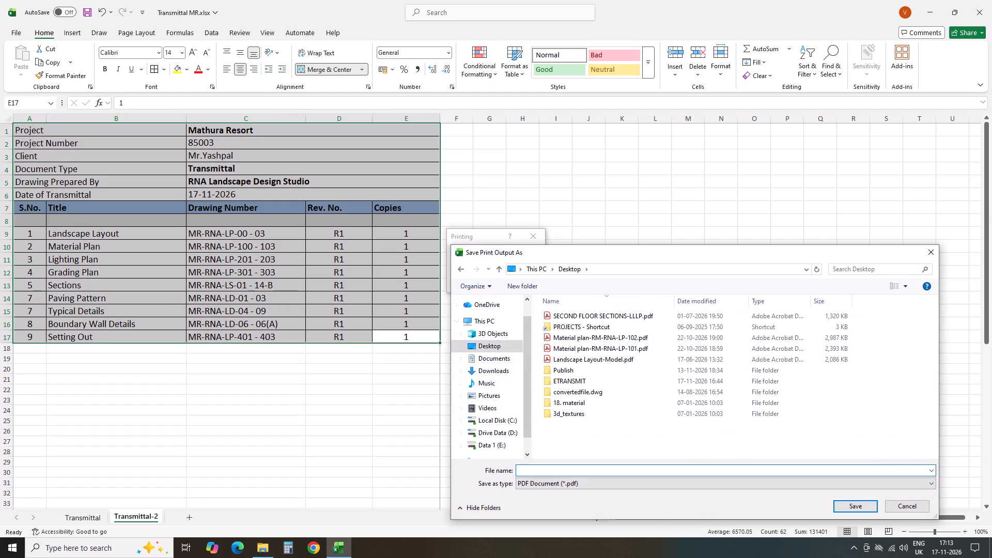
key(r)
key(BackSpace)
key(BackSpace)
key(BackSpace)
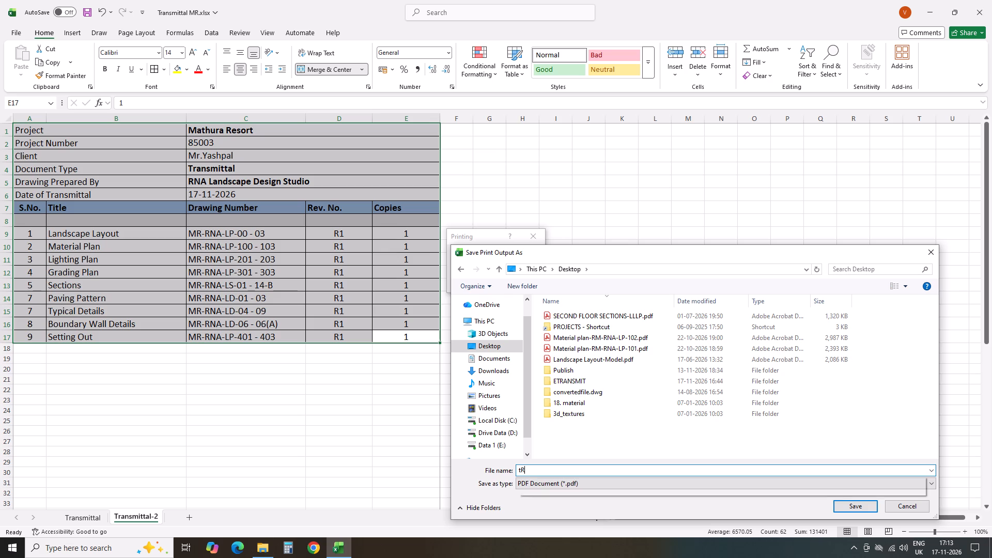
key(BackSpace)
key(BackSpace)
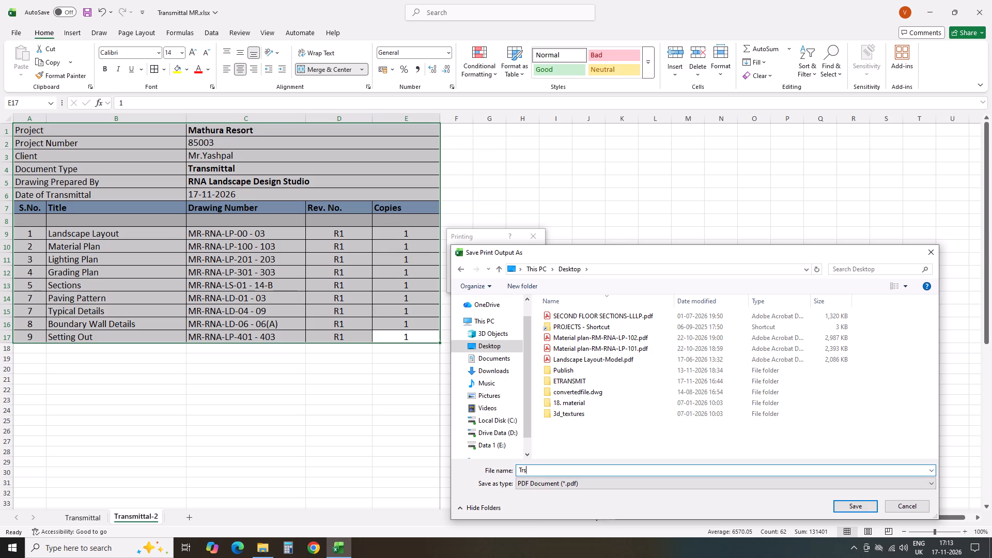
key(BackSpace)
text(ams)
key(BackSpace)
key(BackSpace)
text(nsmit)
text(ta)
text(l)
key(space)
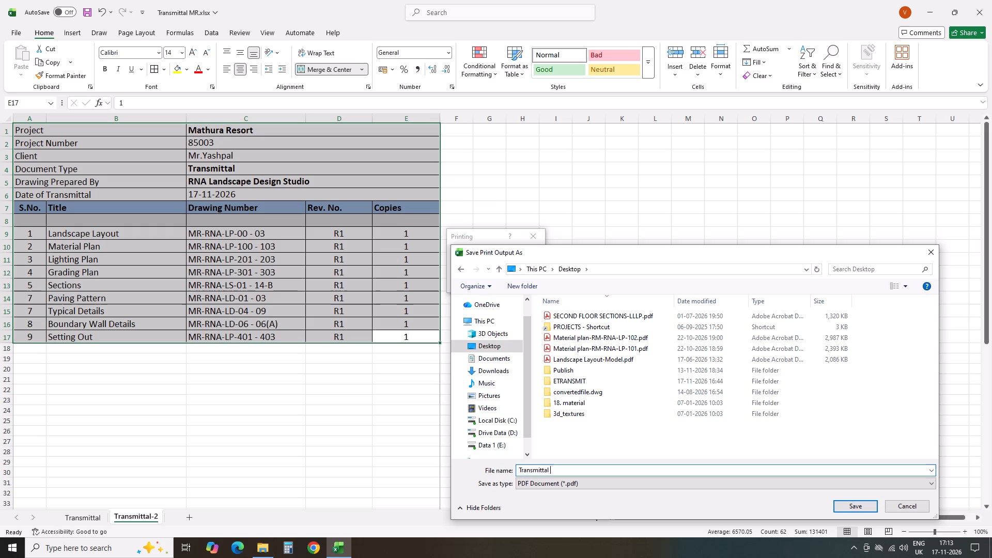
text(MR)
click(853, 508)
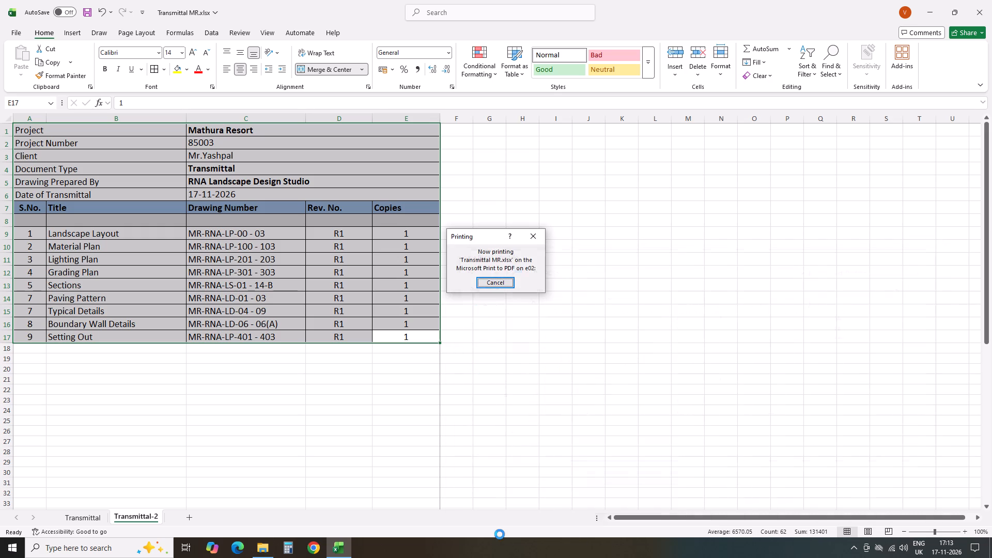
click(592, 224)
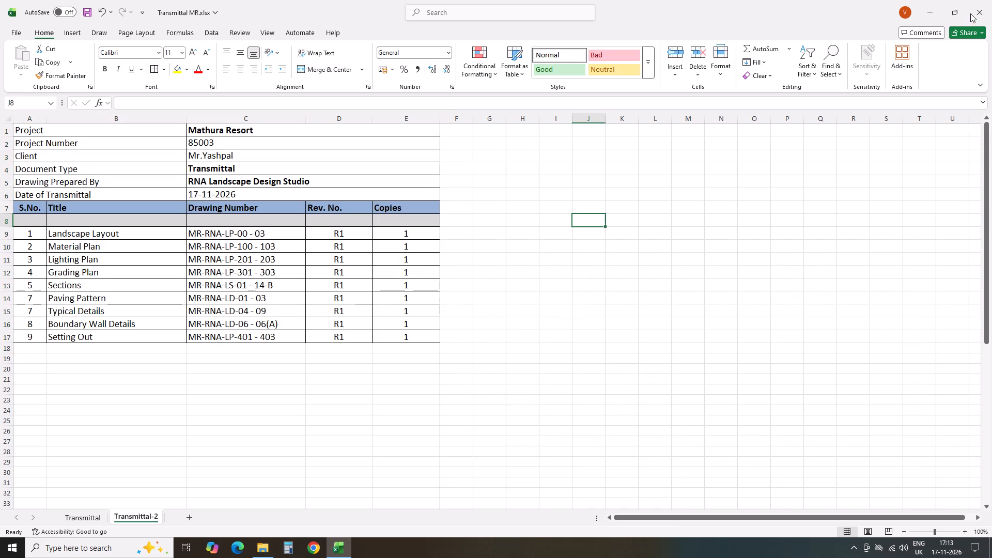
Minimise the workbook and look over the printed page of Transmittal MR.pdf in Adobe Acrobat, dismissing the AI summary banner.
click(937, 13)
right_click(510, 96)
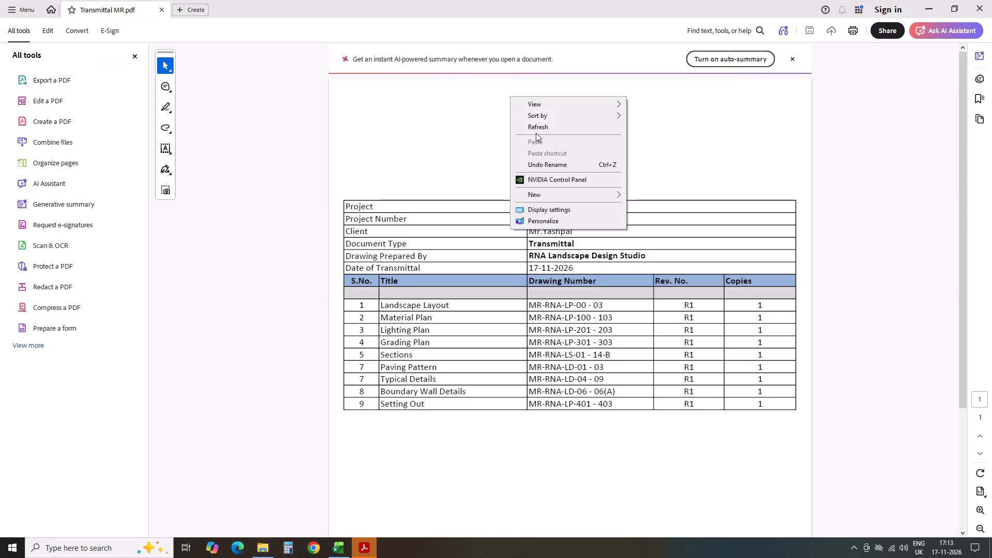
click(536, 133)
click(904, 233)
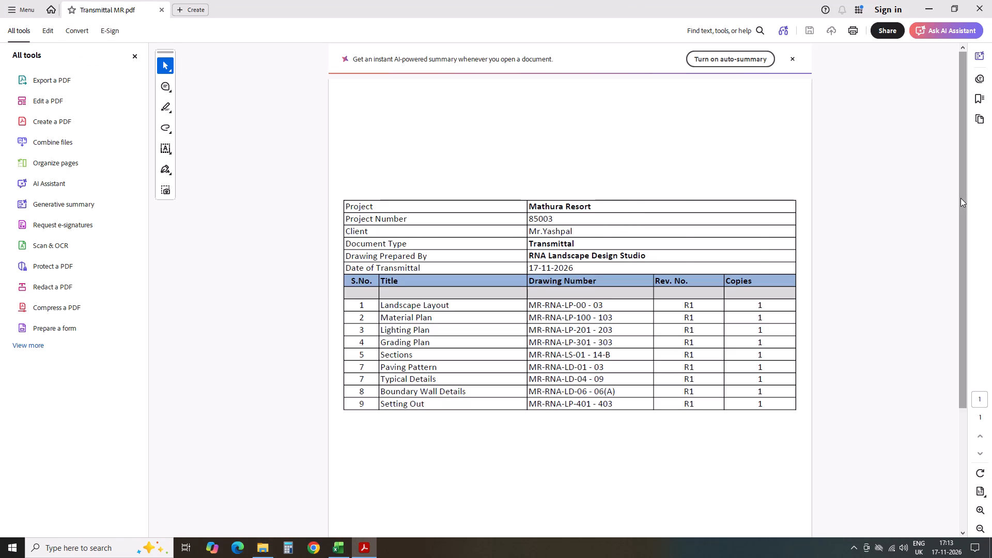
drag(960, 198, 958, 179)
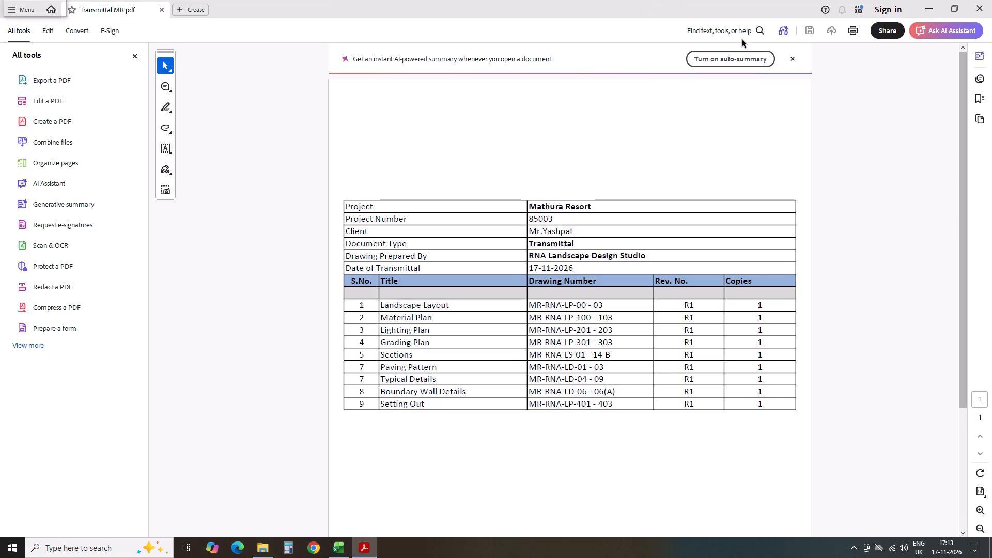
click(793, 60)
scroll(748, 261, down, 8)
scroll(862, 332, up, 3)
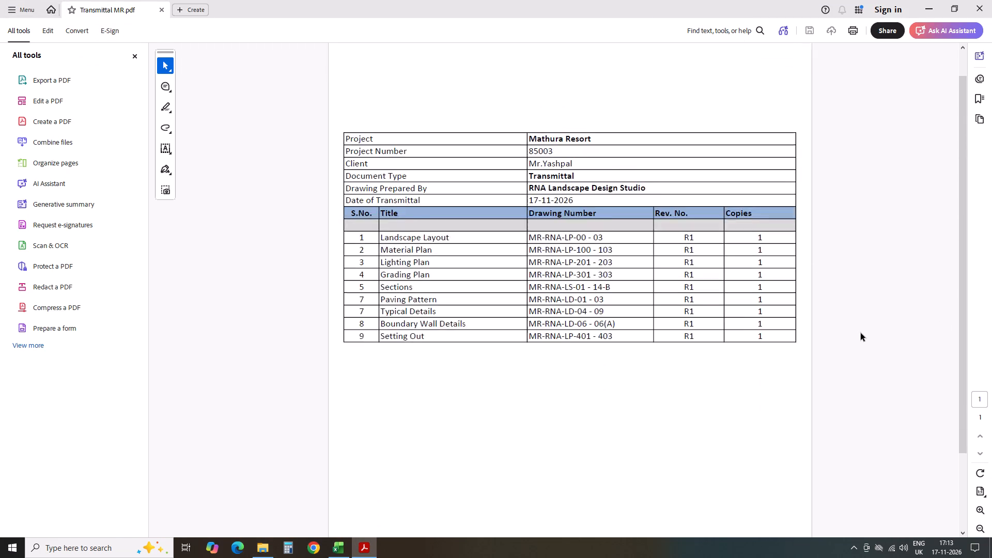
scroll(861, 333, up, 5)
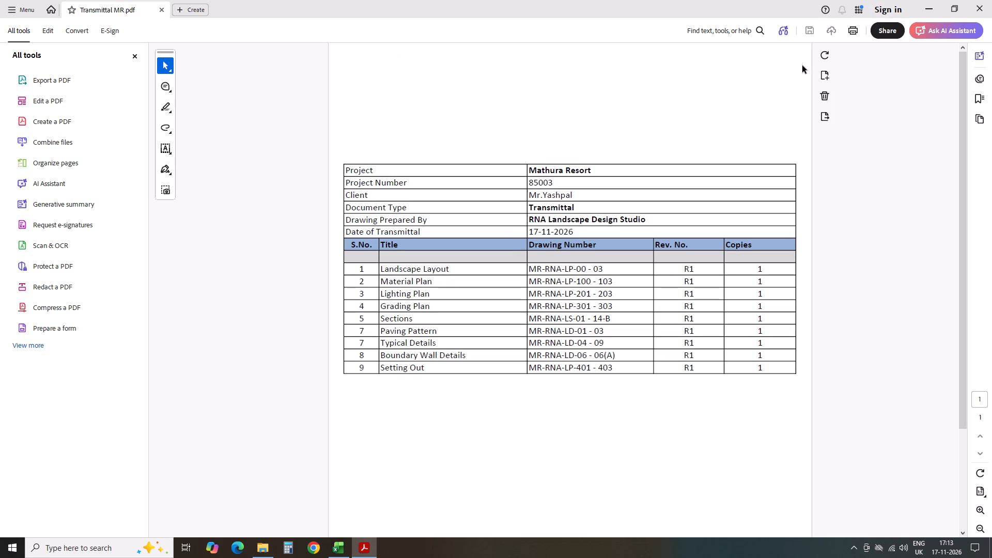
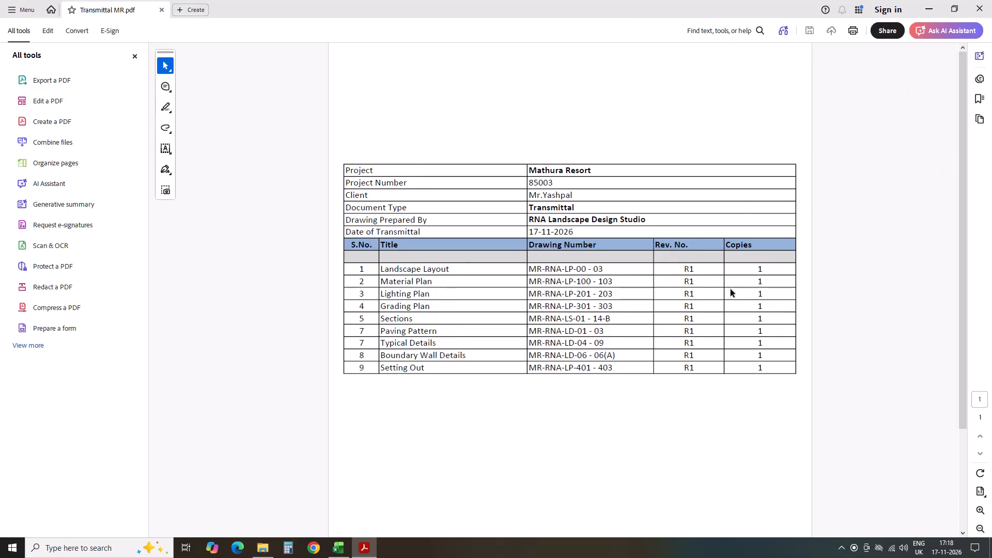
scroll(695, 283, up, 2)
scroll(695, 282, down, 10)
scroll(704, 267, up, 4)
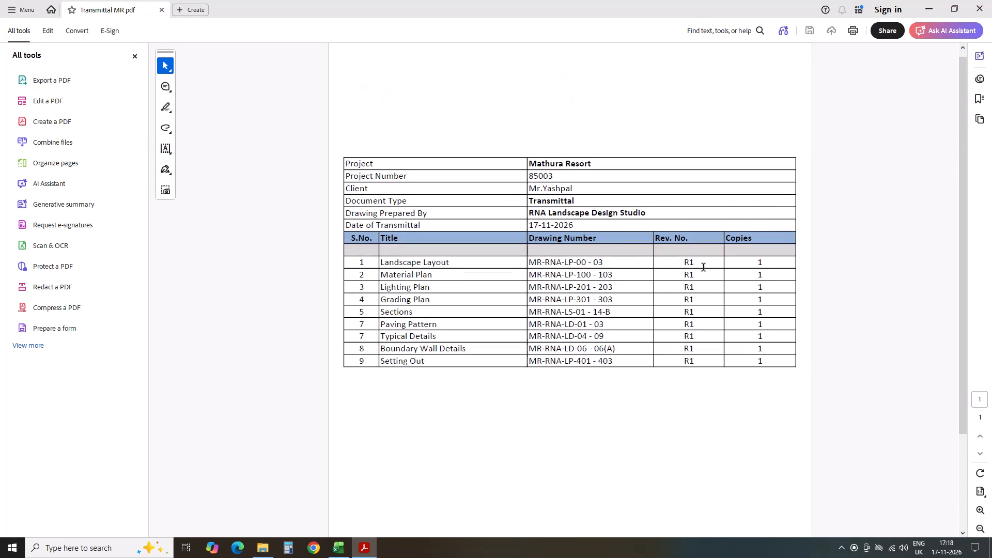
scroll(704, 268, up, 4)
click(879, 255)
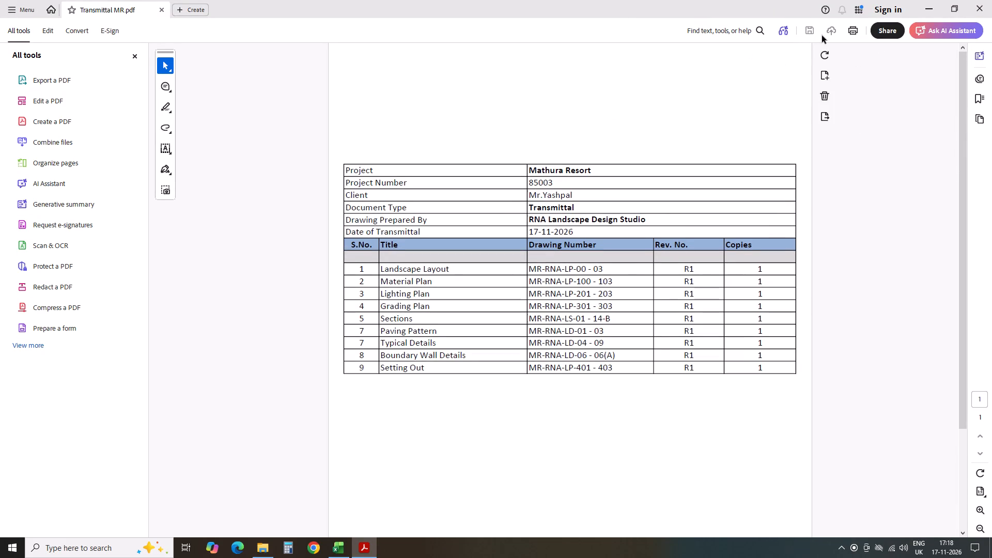
Start printing Transmittal MR.pdf, set the page setup paper size to A4, and check the Microsoft Print to PDF properties.
click(855, 34)
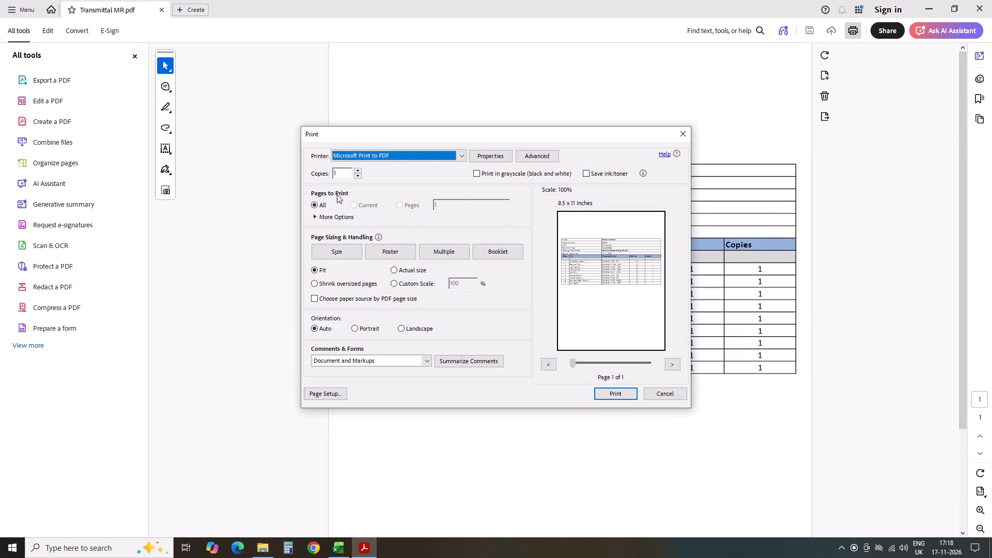
click(337, 393)
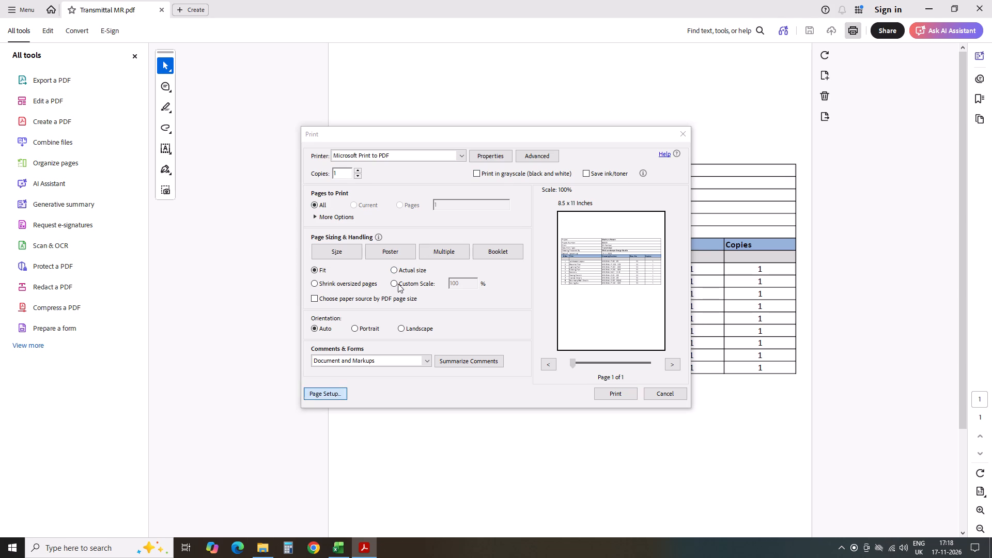
click(425, 286)
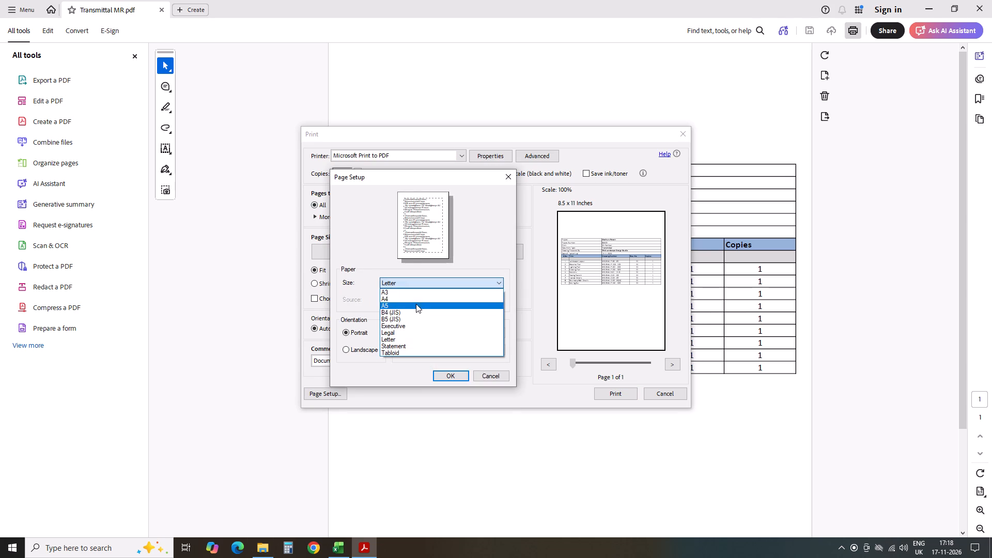
scroll(416, 302, up, 2)
click(416, 302)
click(443, 377)
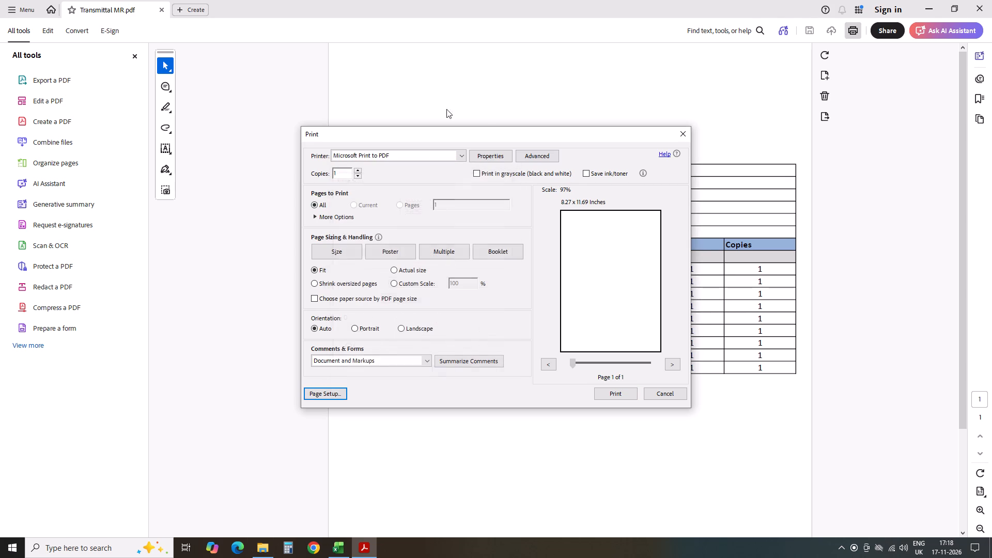
click(491, 160)
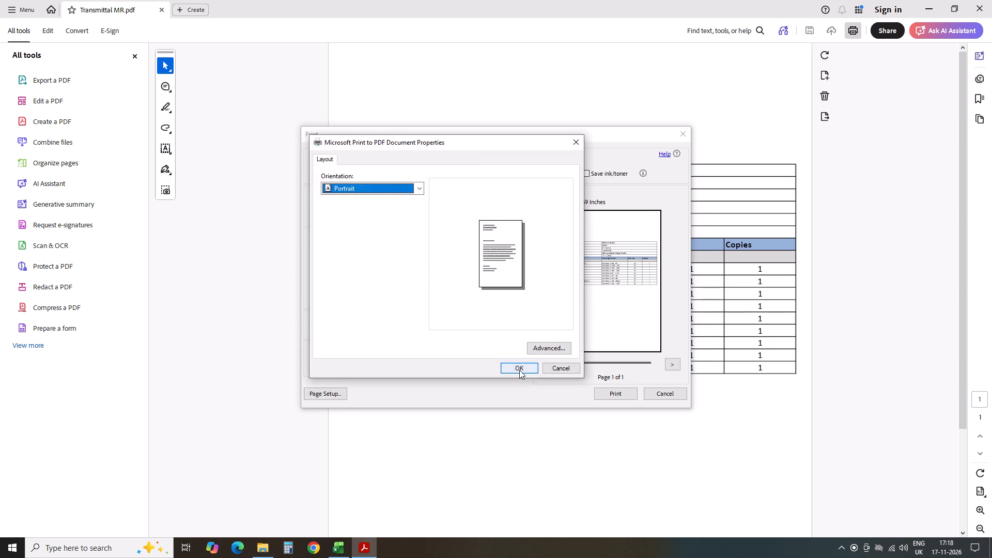
click(519, 370)
click(476, 156)
click(513, 373)
Switch the printer to SC-T3100X Series(Network) and set its document size to A4 210 x 297 mm in its properties.
click(416, 154)
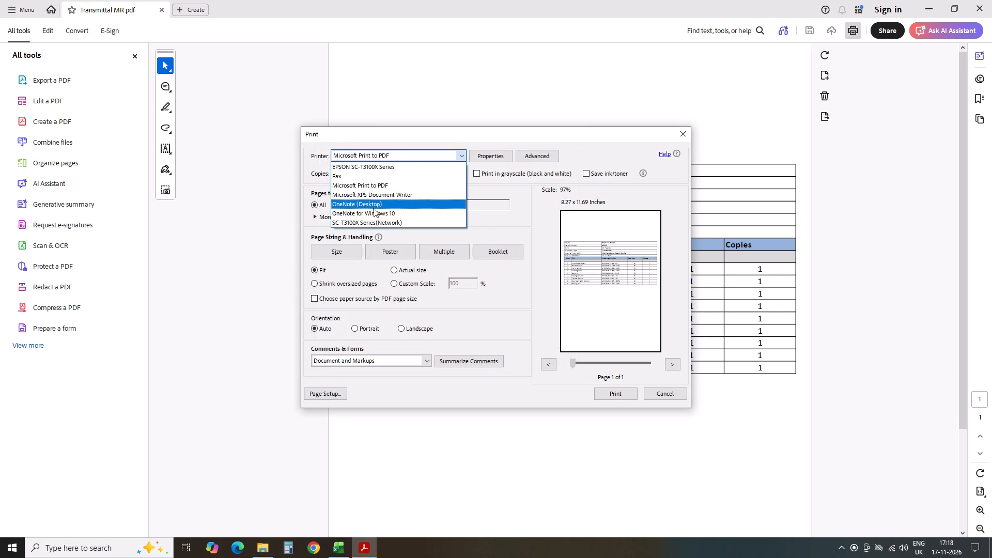
click(372, 226)
click(498, 159)
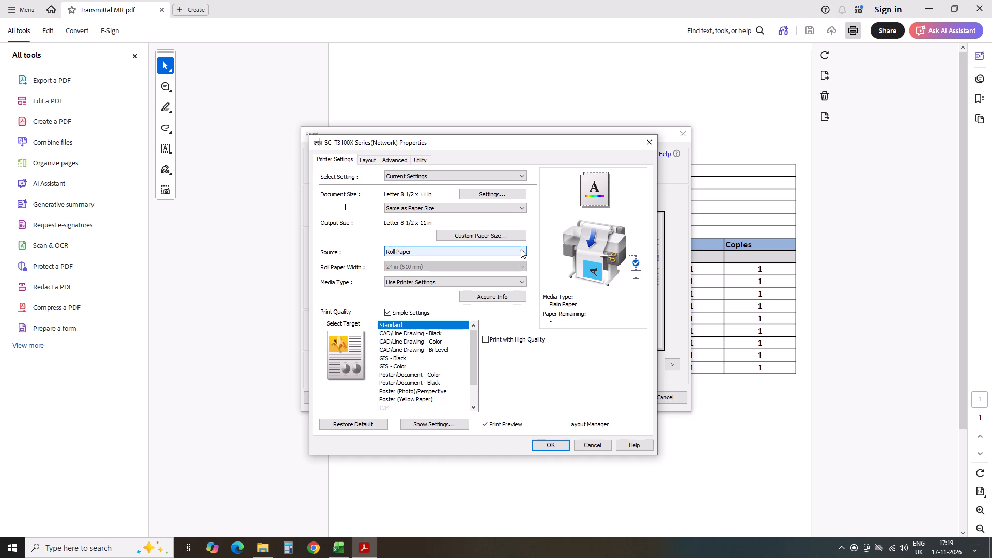
click(445, 210)
click(445, 210)
click(468, 209)
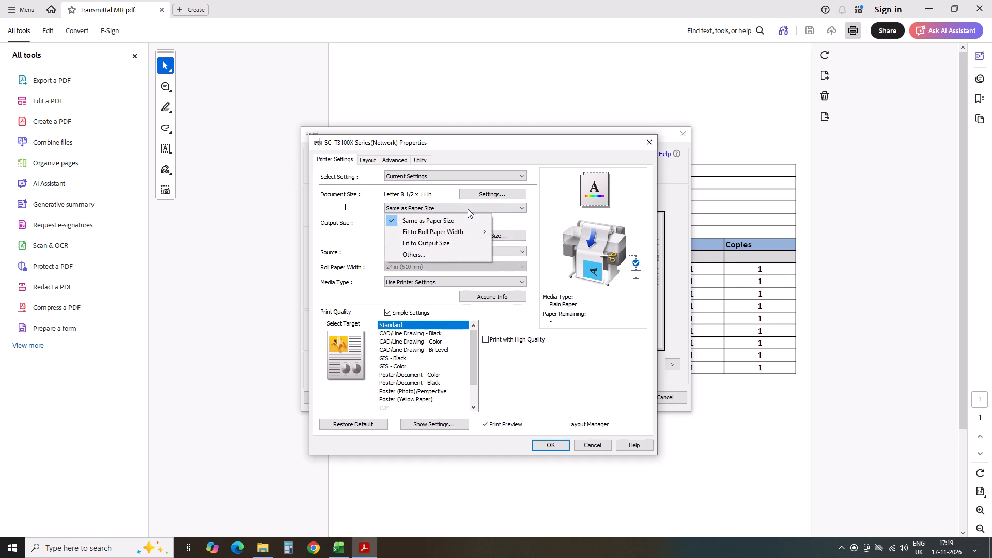
click(489, 195)
click(489, 195)
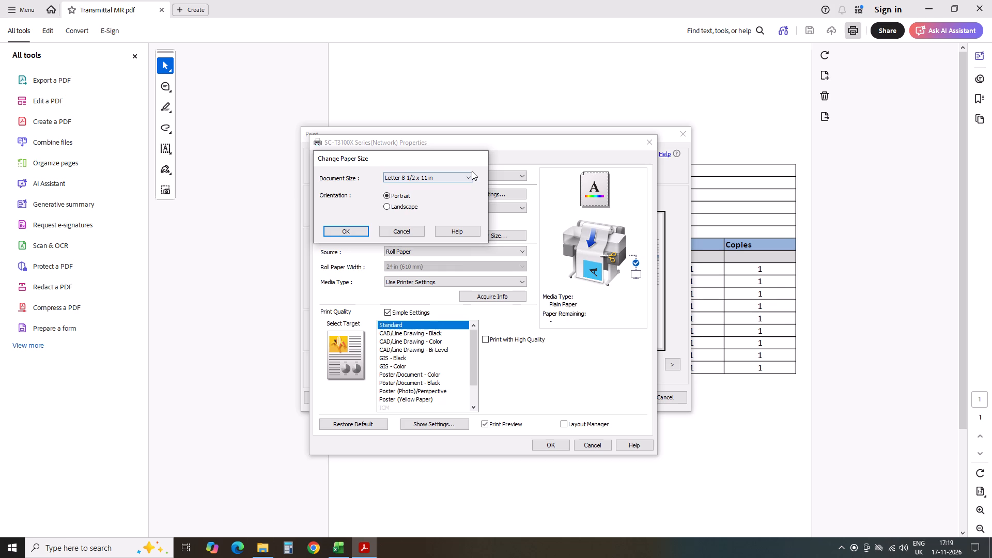
click(472, 171)
click(464, 174)
scroll(425, 237, up, 1)
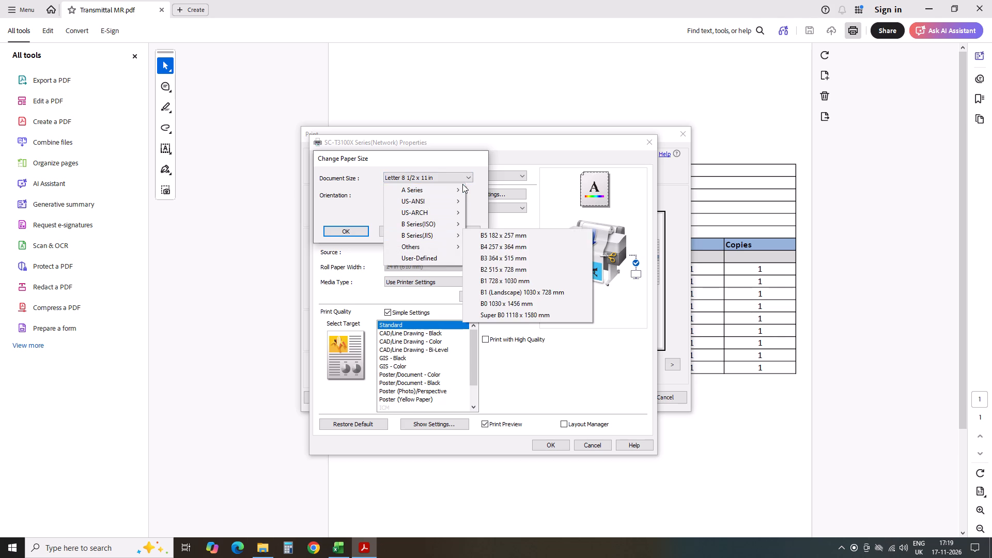
click(516, 189)
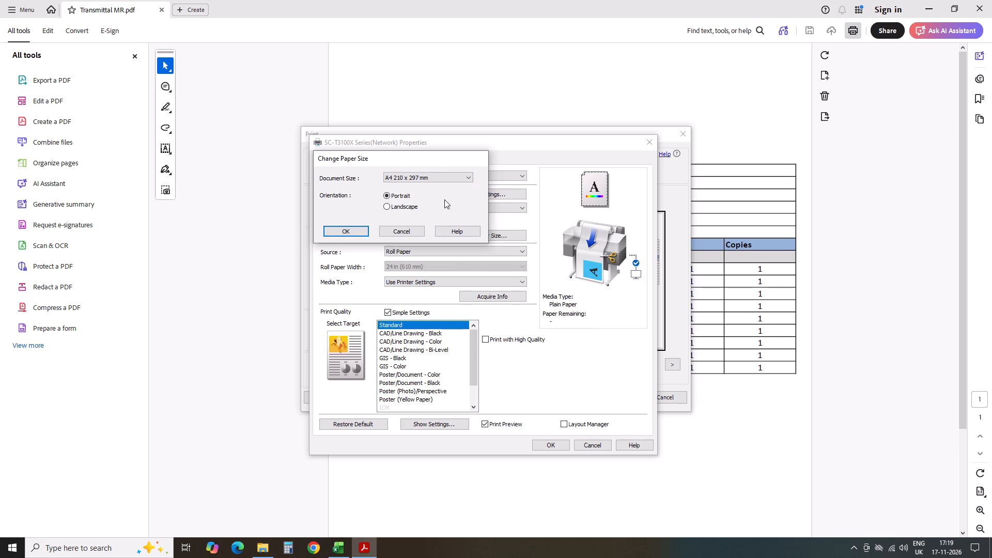
click(351, 230)
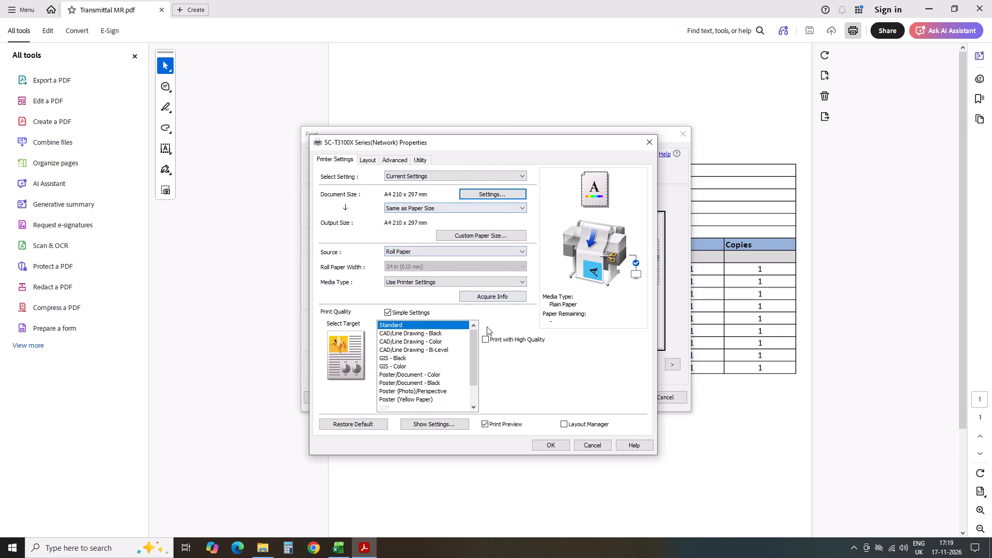
Set the printer's paper source to Auto Sheet Feeder and accept the printer properties.
click(413, 249)
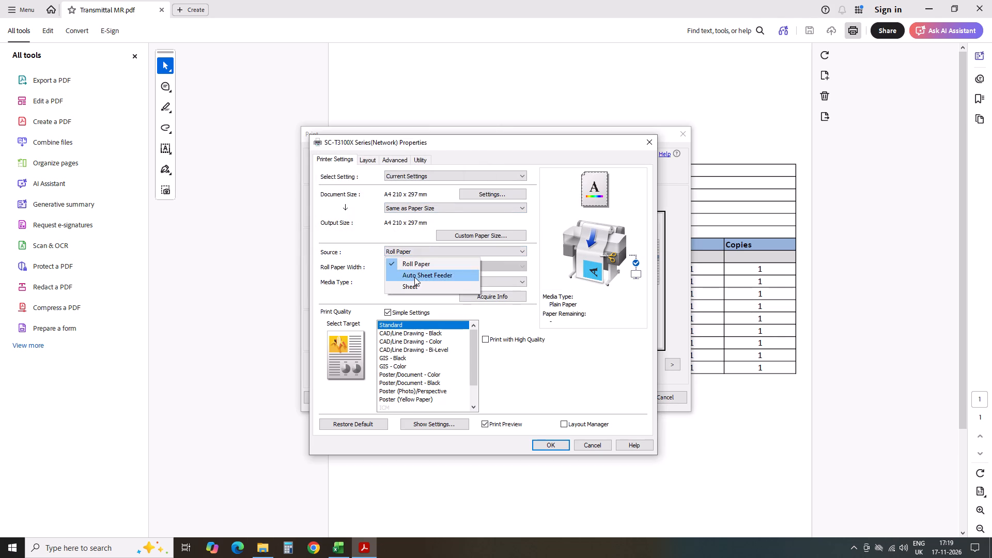
click(414, 277)
click(556, 445)
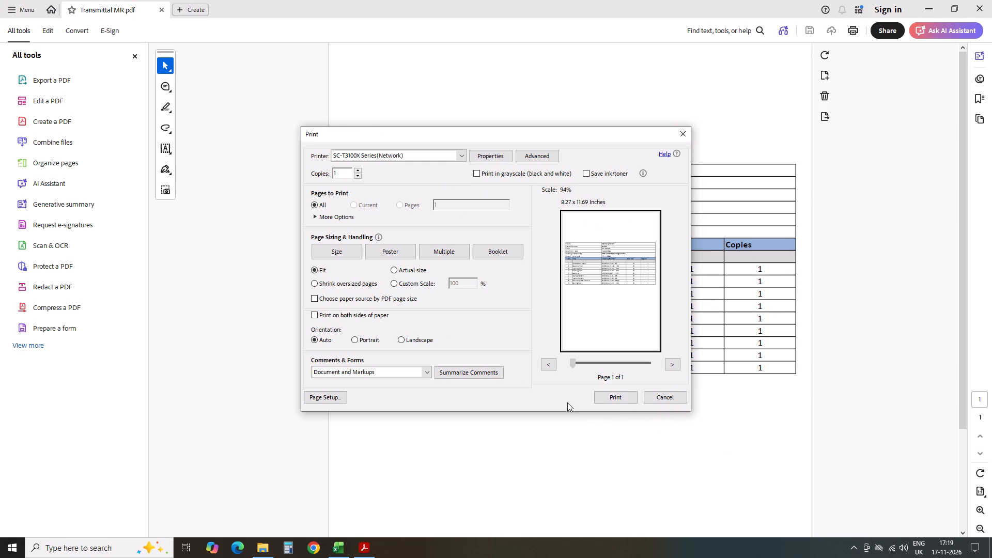
Print the transmittal and release the job from the Epson Print Preview.
click(626, 394)
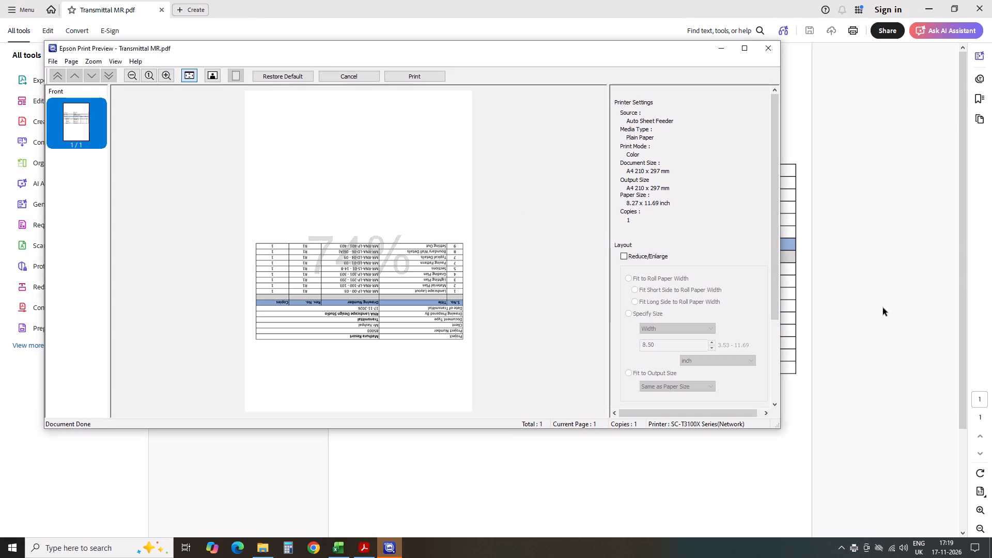
click(433, 75)
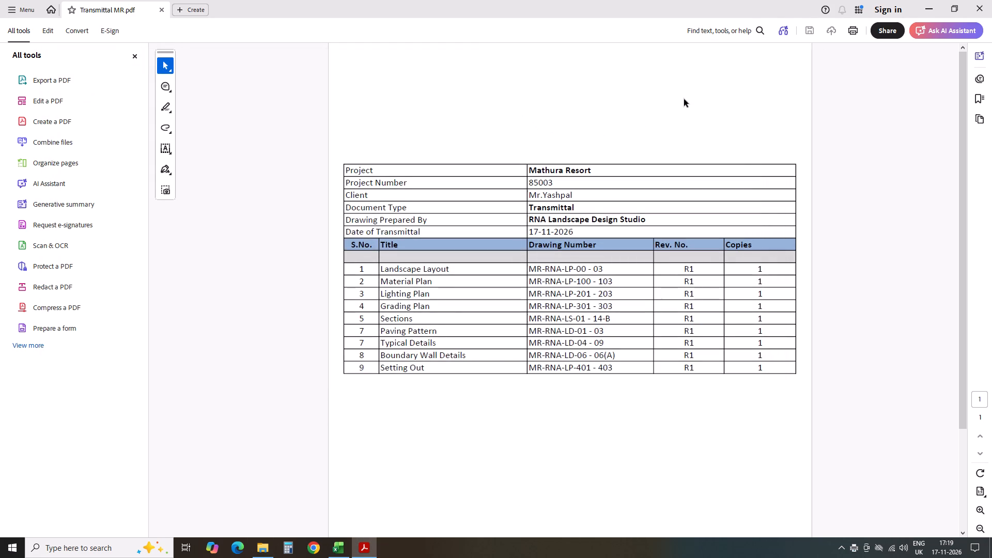